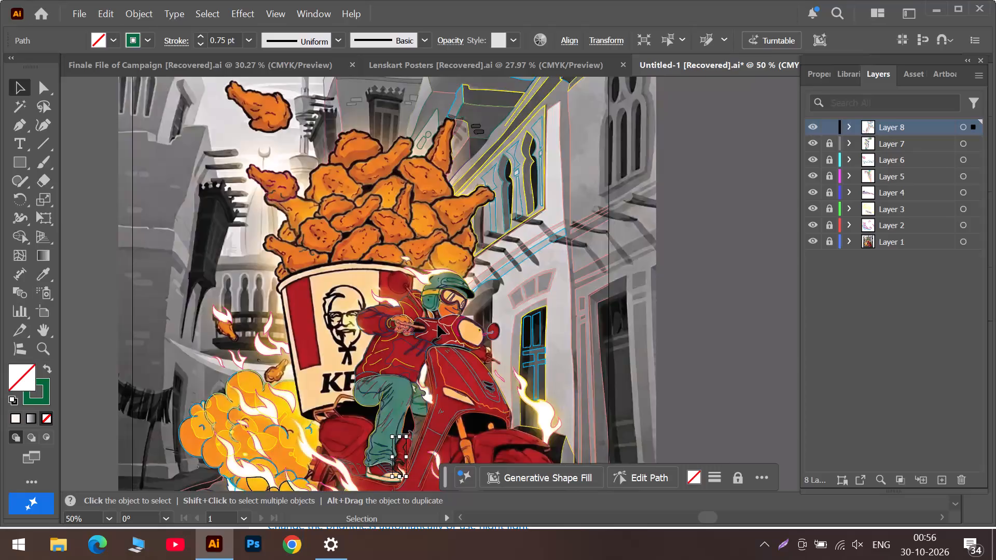
With the Curvature tool, trace the crease line inside the scooter's red rear panel, between the flames and the rider's leg.
{"action": "scroll", "coordinate": [438, 325], "scroll_direction": "up", "scroll_amount": 5, "text": "alt"}
{"action": "scroll", "coordinate": [438, 326], "scroll_direction": "down", "scroll_amount": 12}
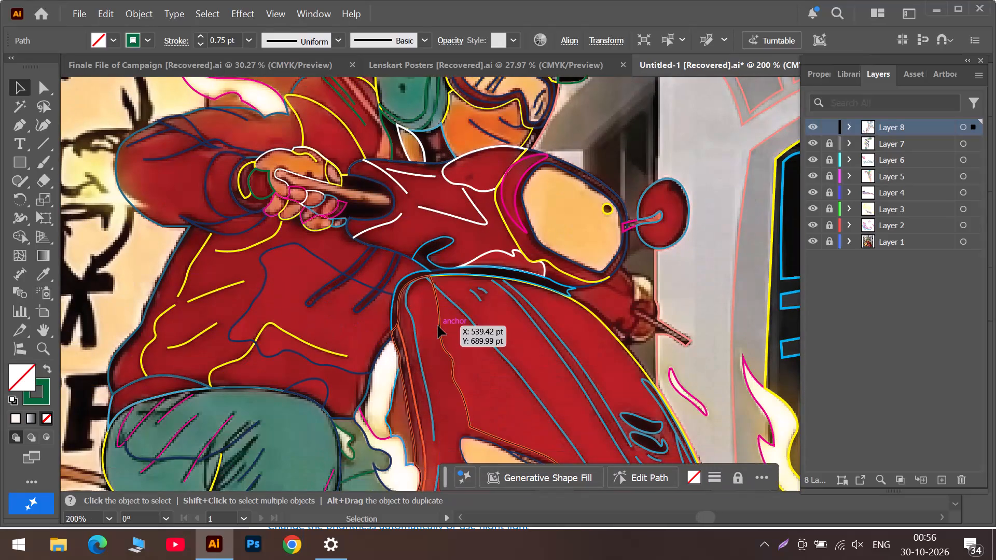
{"action": "scroll", "coordinate": [438, 326], "scroll_direction": "down", "scroll_amount": 4}
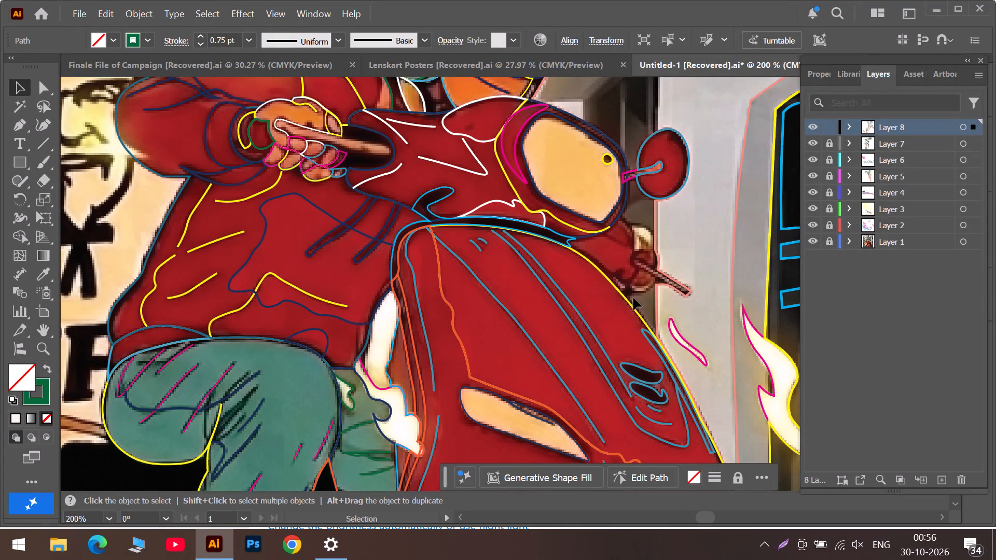
{"action": "scroll", "coordinate": [595, 312], "scroll_direction": "down", "scroll_amount": 6}
{"action": "scroll", "coordinate": [473, 317], "scroll_direction": "down", "scroll_amount": 6}
{"action": "scroll", "coordinate": [557, 324], "scroll_direction": "down", "scroll_amount": 5}
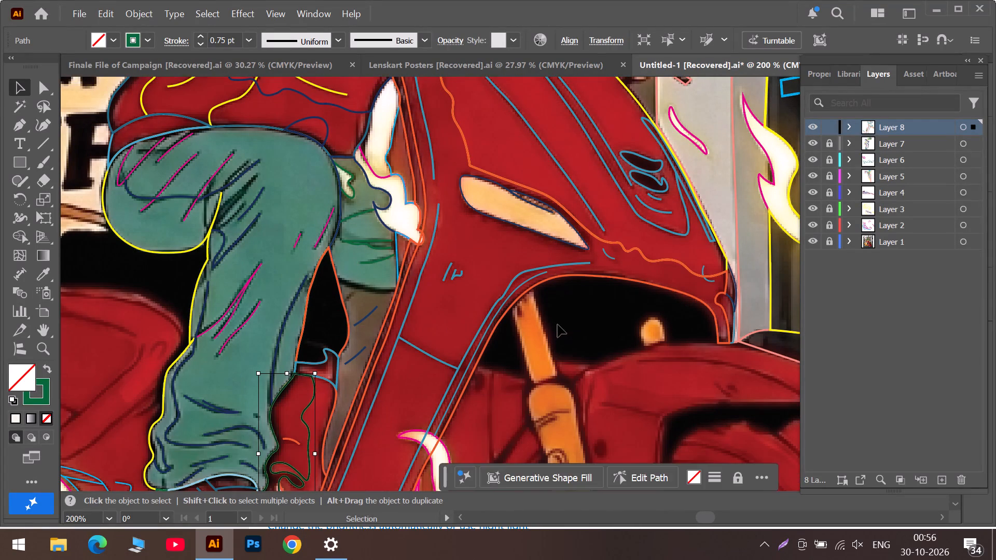
{"action": "scroll", "coordinate": [558, 325], "scroll_direction": "down", "scroll_amount": 18}
{"action": "scroll", "coordinate": [539, 331], "scroll_direction": "down", "scroll_amount": 7}
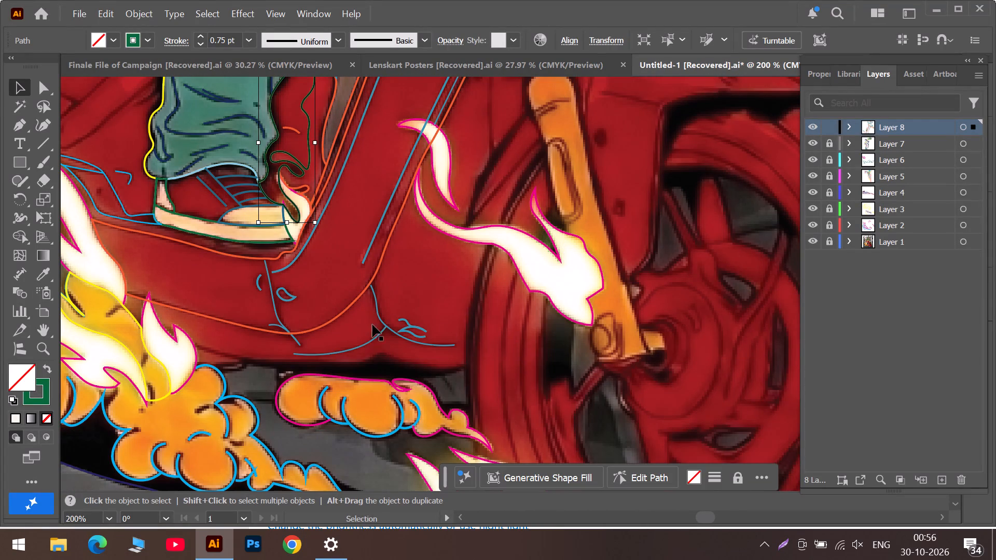
{"action": "left_click", "coordinate": [682, 515]}
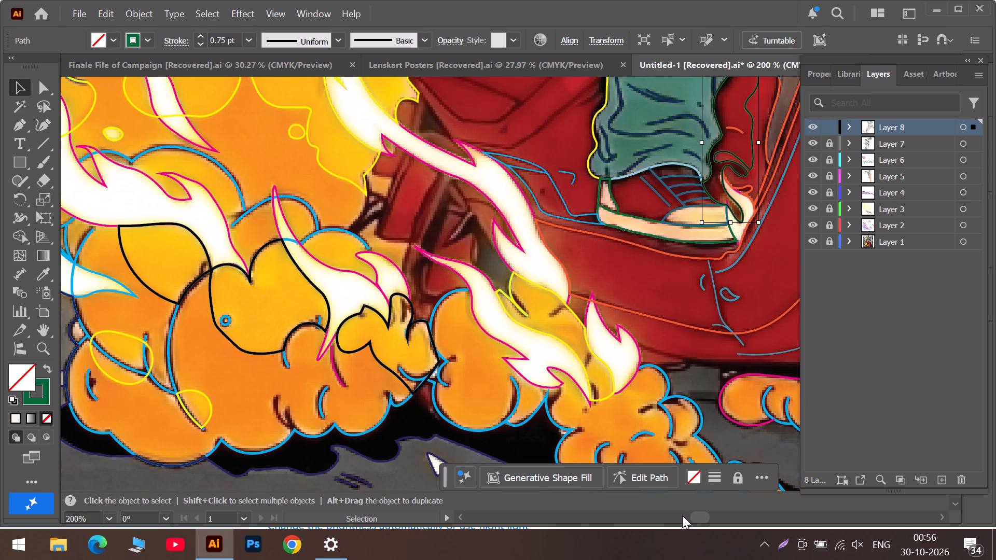
{"action": "scroll", "coordinate": [493, 271], "scroll_direction": "up", "scroll_amount": 6}
{"action": "scroll", "coordinate": [598, 207], "scroll_direction": "up", "scroll_amount": 6}
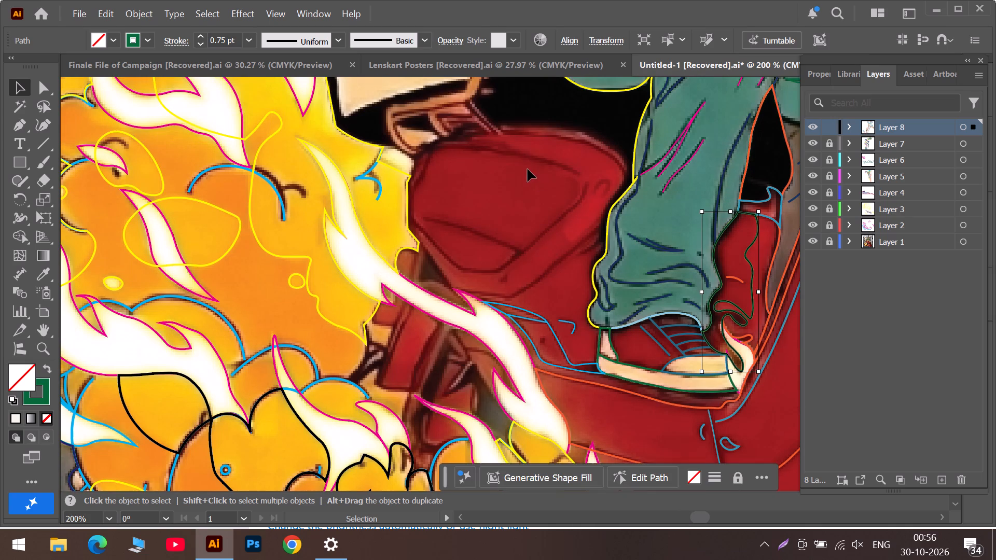
{"action": "scroll", "coordinate": [529, 170], "scroll_direction": "up", "scroll_amount": 4}
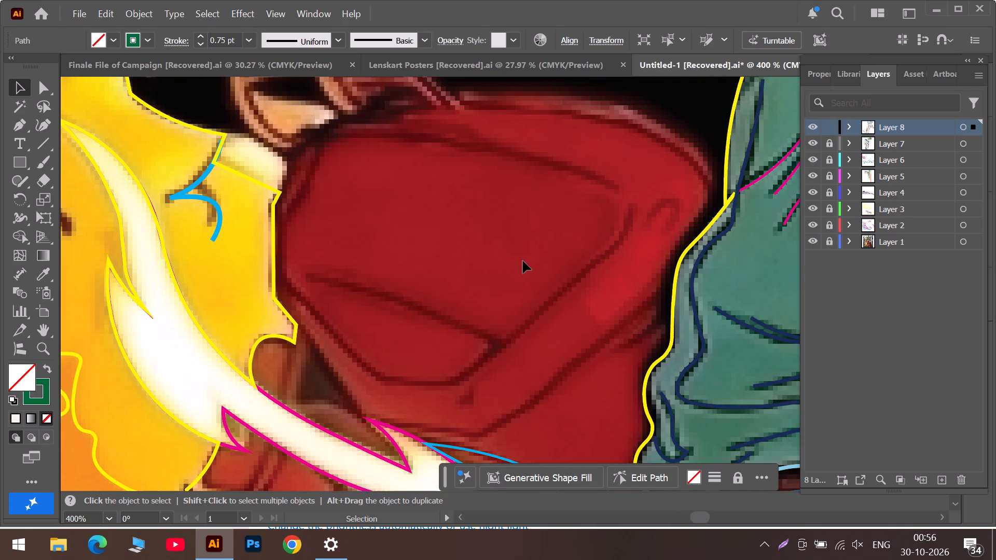
{"action": "left_click", "coordinate": [37, 127]}
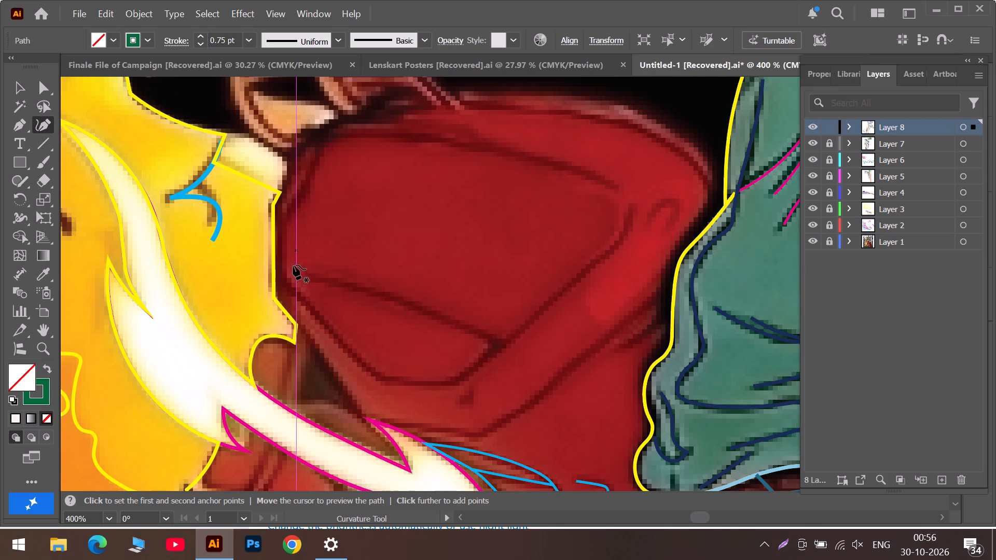
{"action": "left_click", "coordinate": [309, 281]}
{"action": "left_click", "coordinate": [356, 287]}
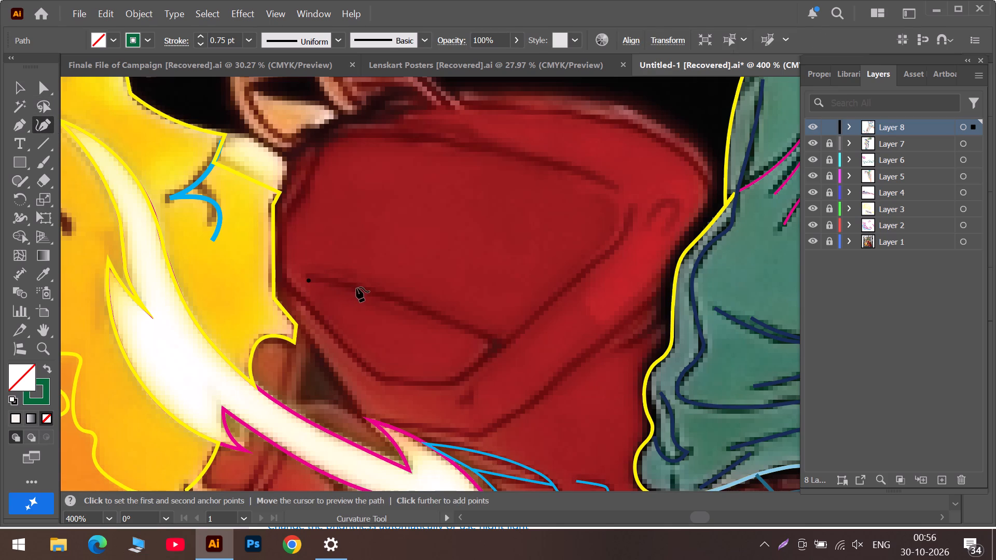
{"action": "left_click", "coordinate": [498, 345]}
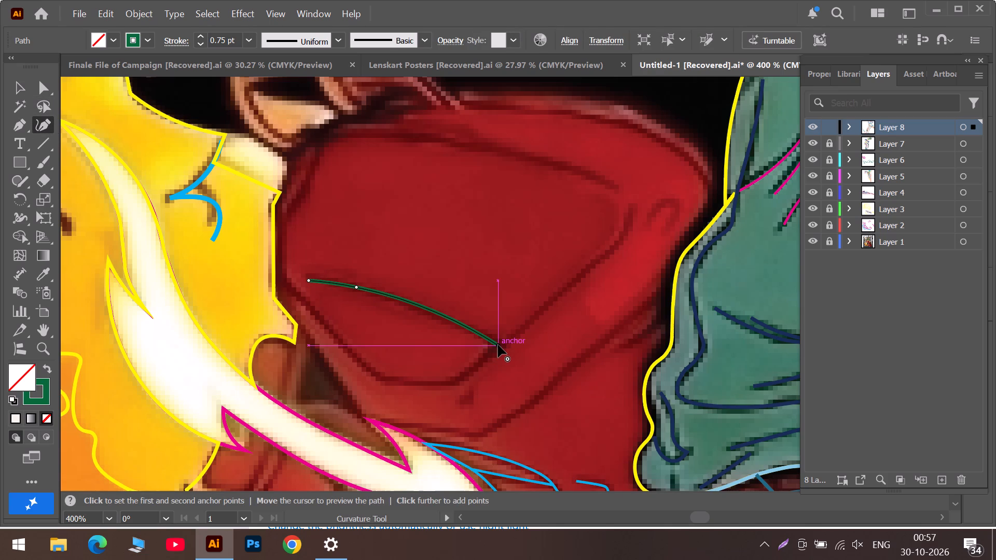
{"action": "key", "text": "Escape"}
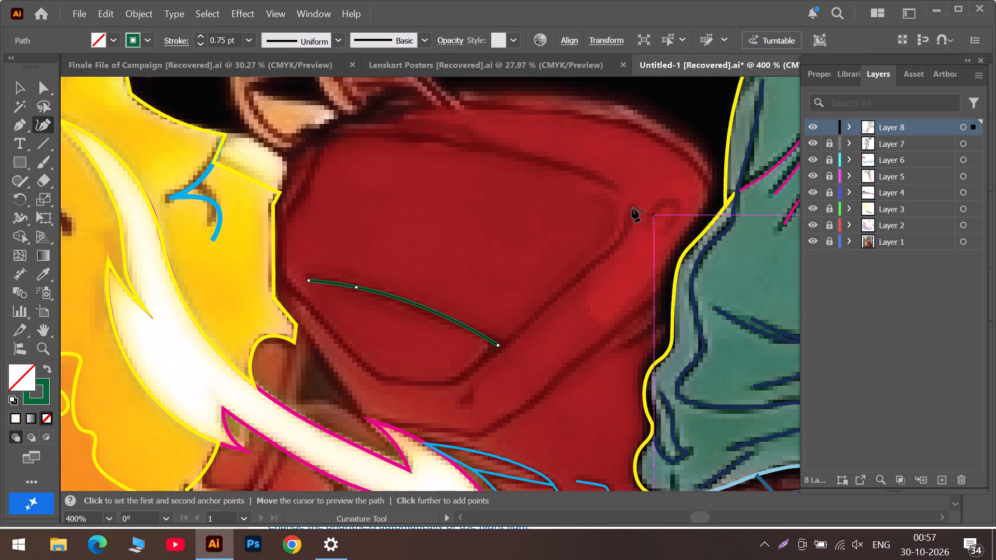
Trace the rear panel's inner outline from its upper corner near the leg, down along the lower edge, to the corner beside the flames.
{"action": "left_click", "coordinate": [632, 207]}
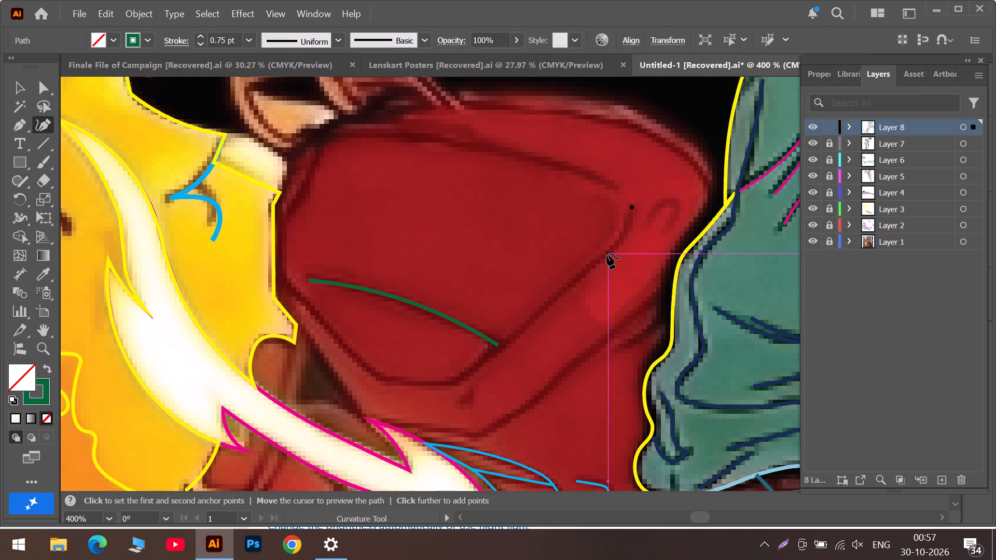
{"action": "left_click", "coordinate": [606, 254]}
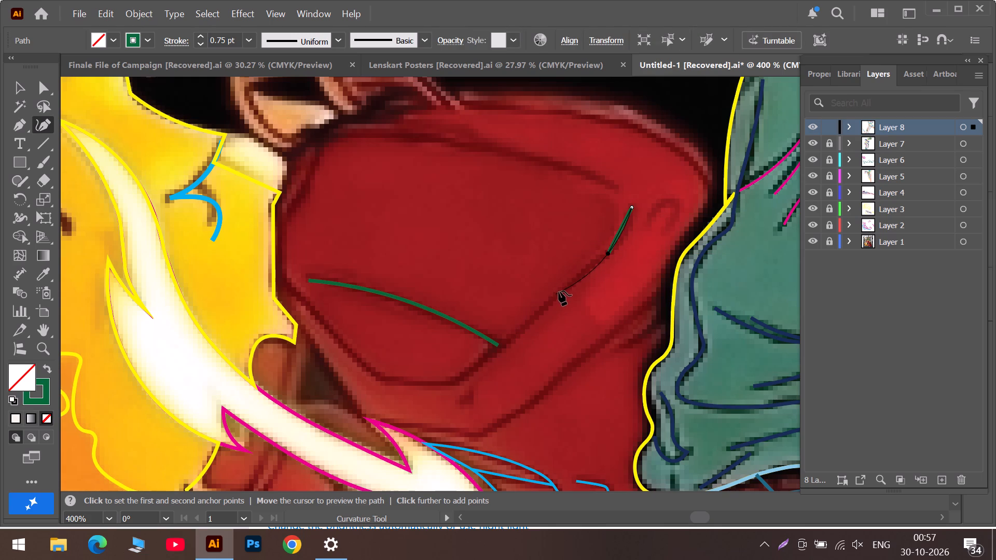
{"action": "left_click", "coordinate": [566, 288]}
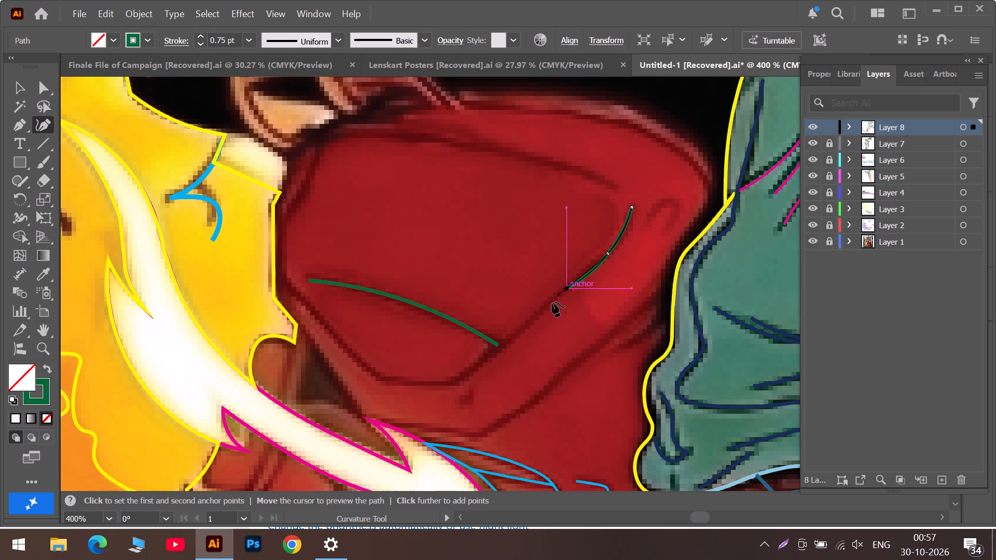
{"action": "left_click", "coordinate": [522, 330]}
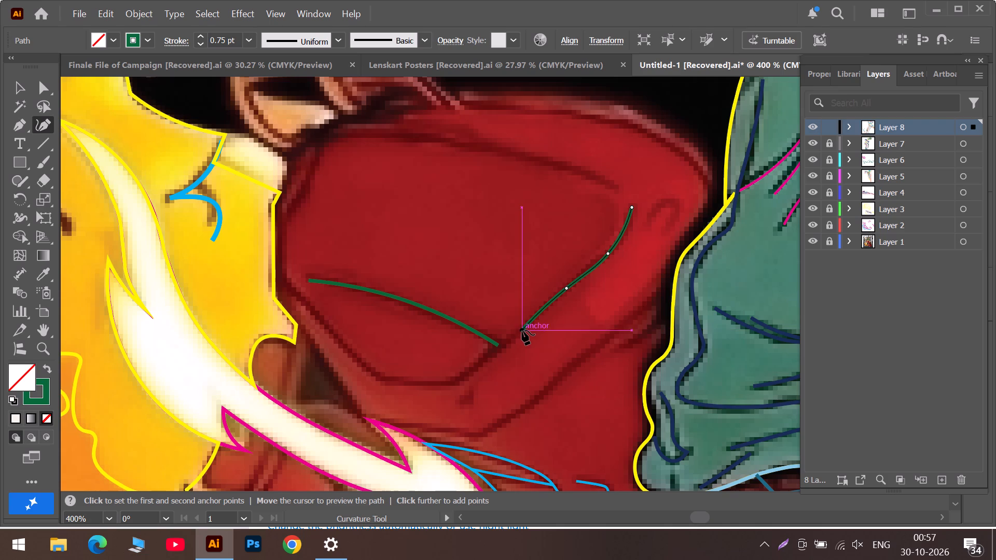
{"action": "double_click", "coordinate": [456, 383]}
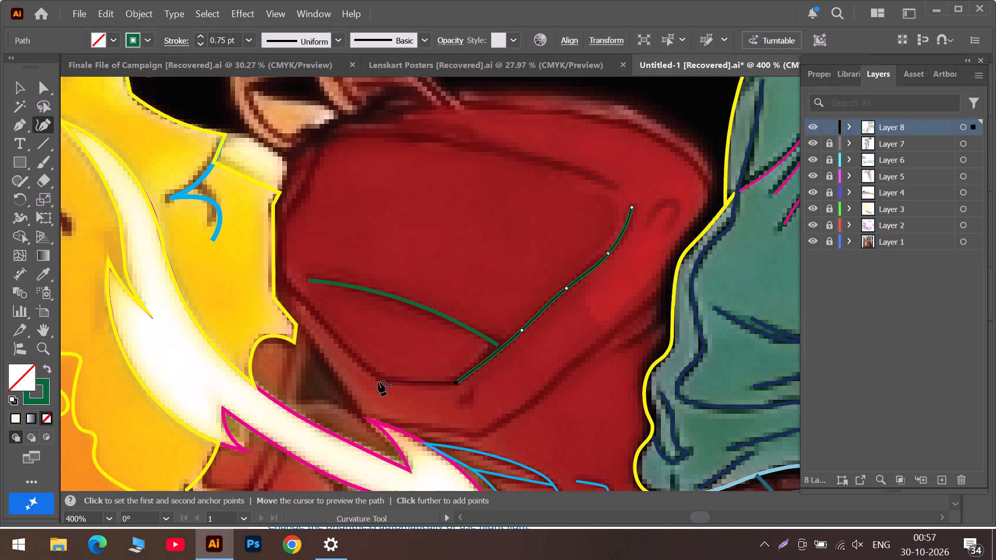
{"action": "left_click", "coordinate": [378, 380]}
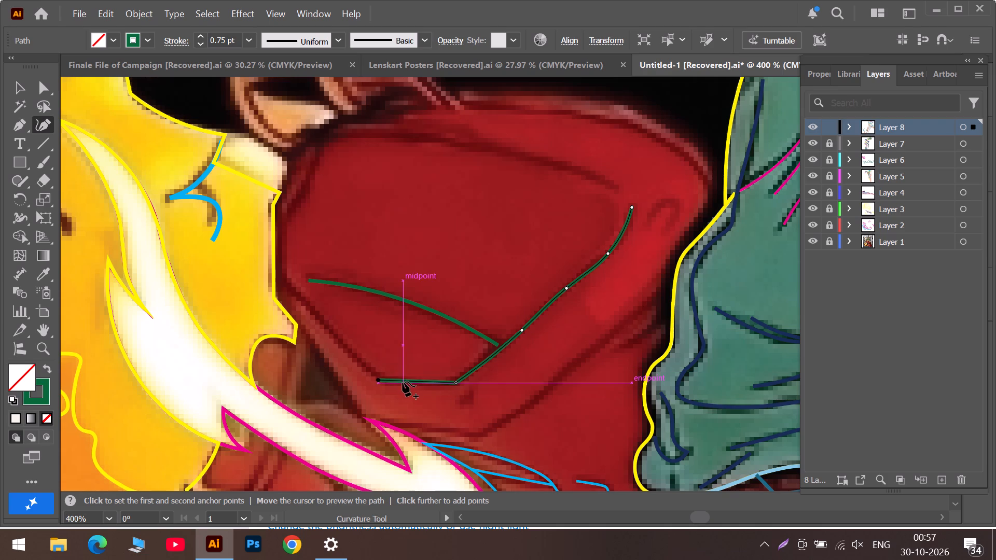
{"action": "left_click", "coordinate": [414, 382]}
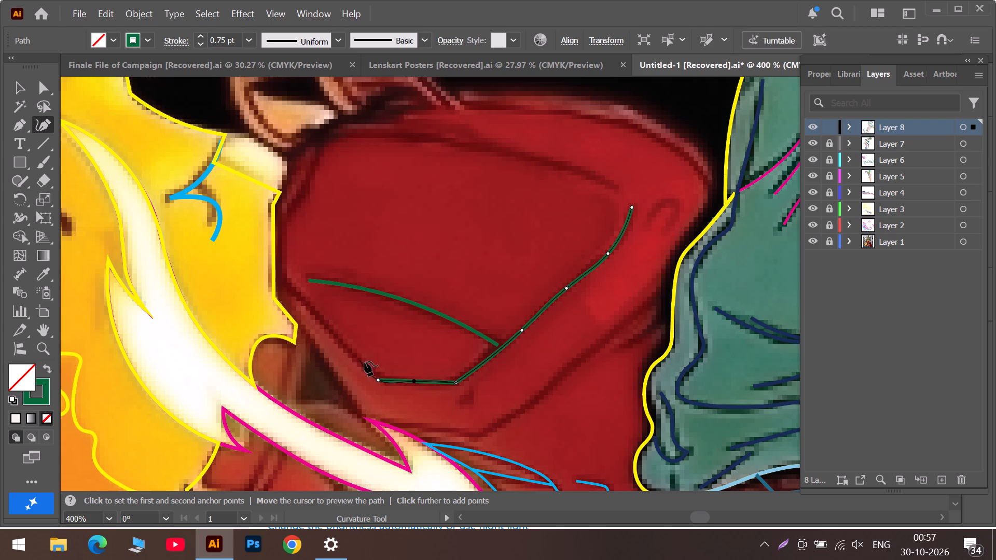
{"action": "left_click_drag", "start_coordinate": [379, 380], "coordinate": [391, 381]}
{"action": "left_click", "coordinate": [371, 371]}
{"action": "left_click", "coordinate": [333, 334]}
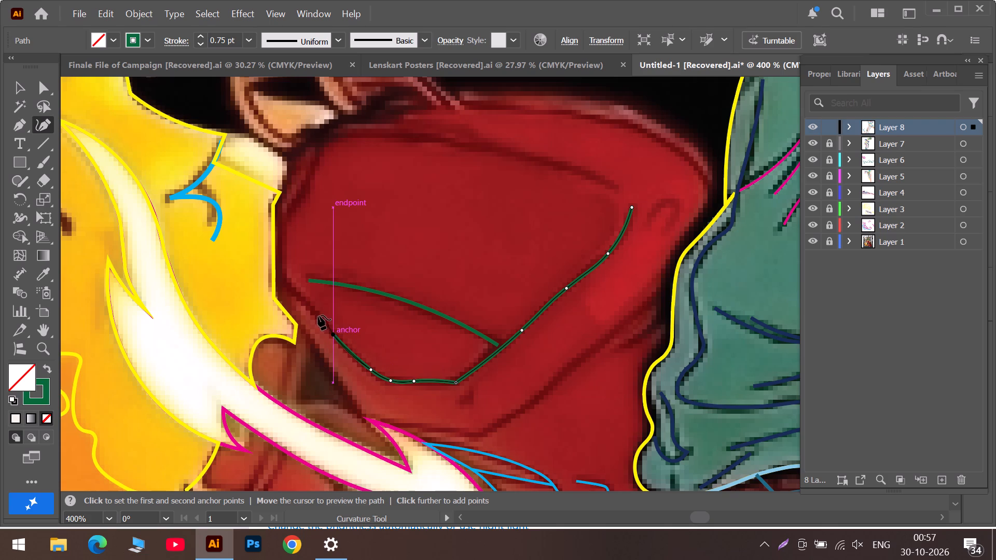
{"action": "left_click", "coordinate": [282, 278]}
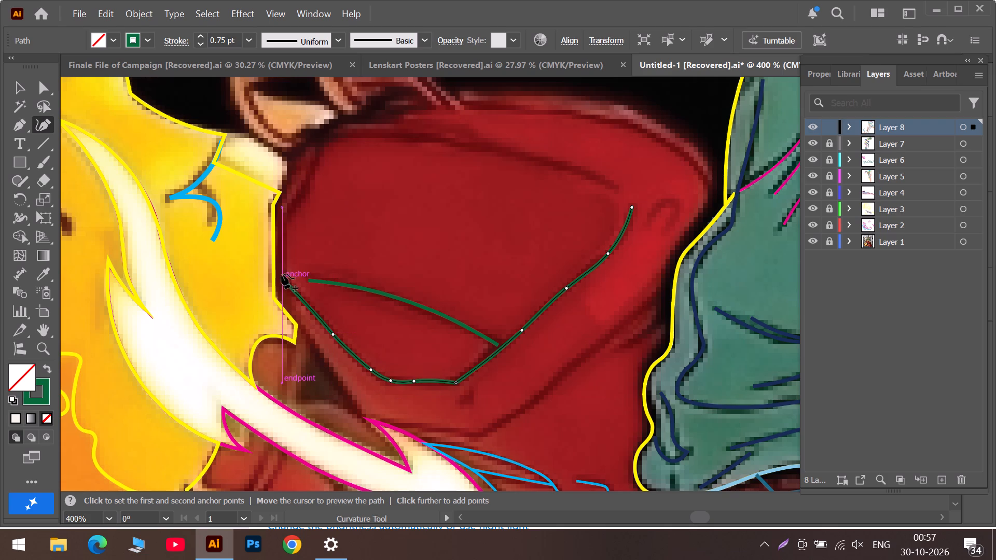
Continue the outline up the panel's flame-side edge and along its top edge, ending just short of the starting point.
{"action": "left_click", "coordinate": [283, 214]}
{"action": "left_click", "coordinate": [298, 199]}
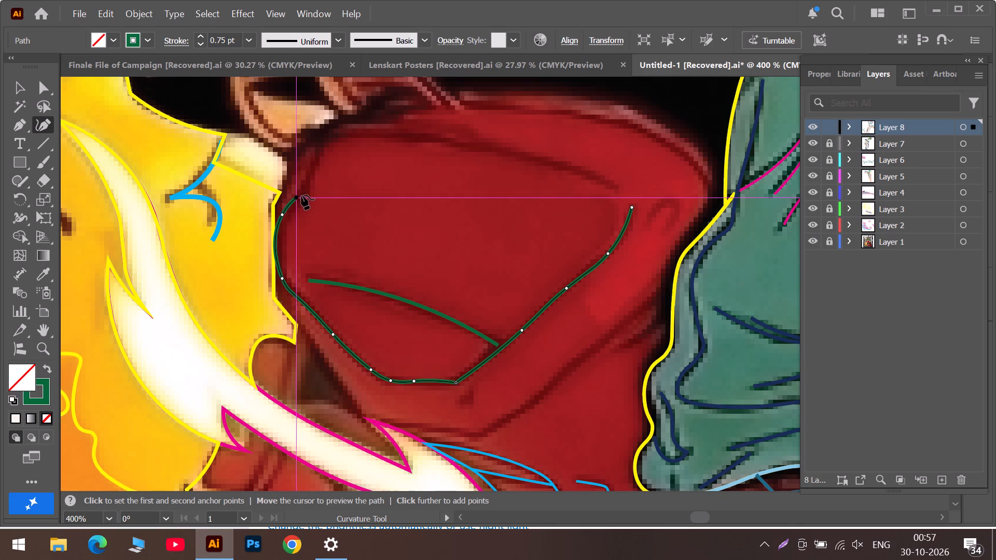
{"action": "left_click", "coordinate": [322, 141]}
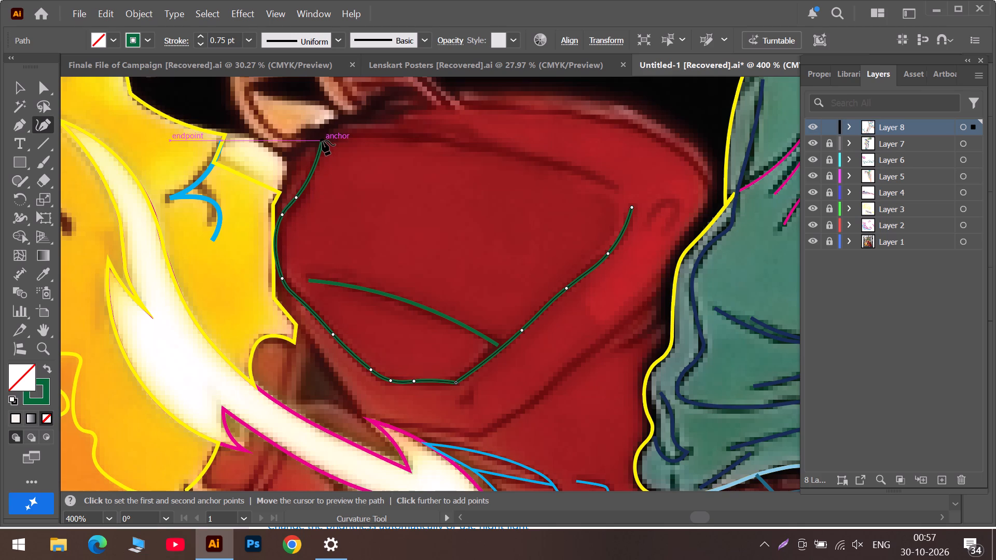
{"action": "double_click", "coordinate": [322, 141]}
{"action": "left_click", "coordinate": [371, 135]}
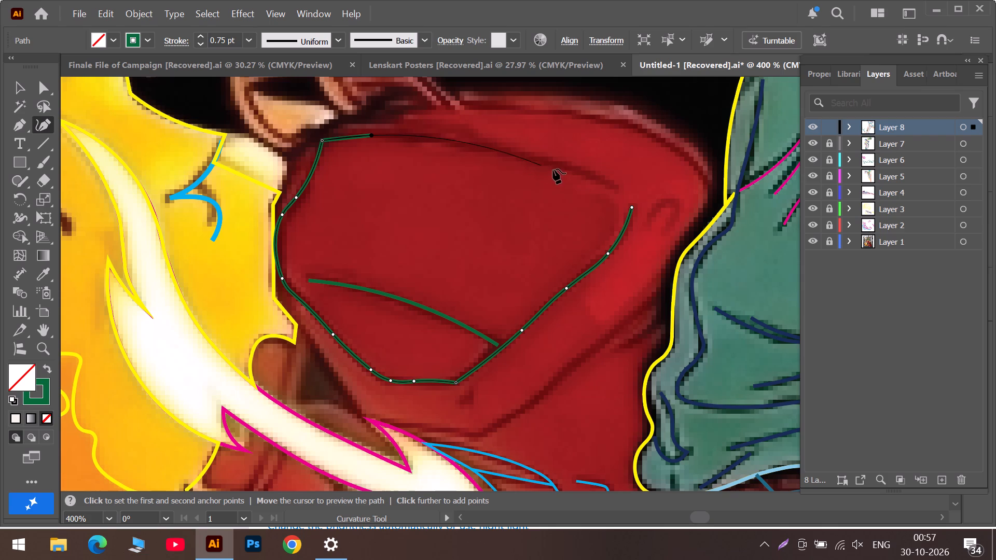
{"action": "left_click", "coordinate": [621, 189]}
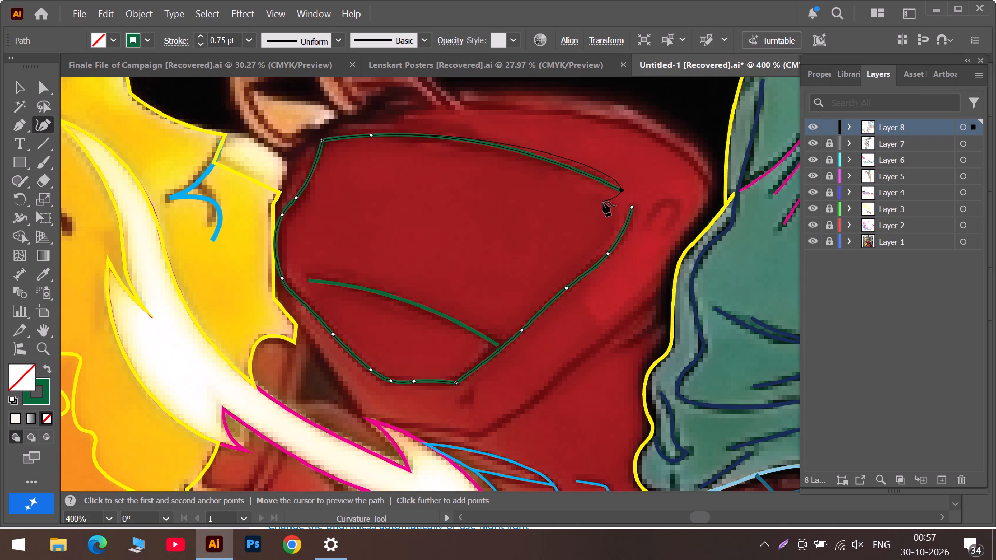
{"action": "key", "text": "Escape"}
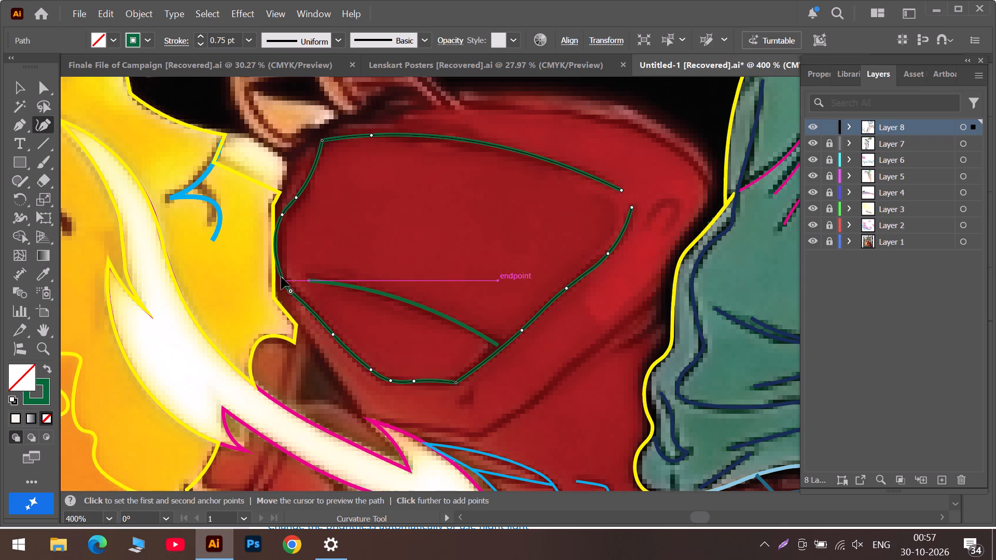
Refine the outline's flame-side edge by making its two bends corner points, moving them outward and adding an anchor between them.
{"action": "double_click", "coordinate": [283, 279]}
{"action": "left_click_drag", "start_coordinate": [283, 279], "coordinate": [277, 278]}
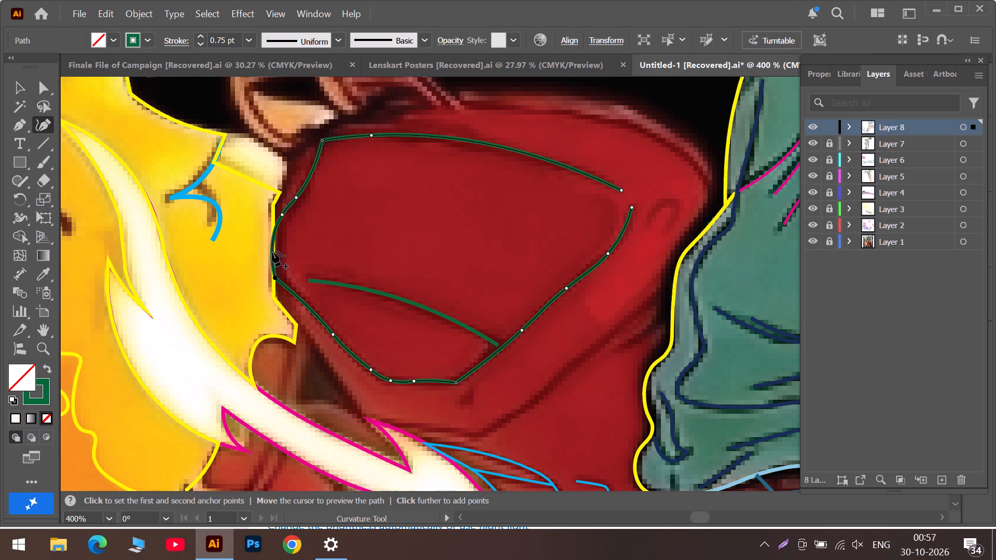
{"action": "left_click", "coordinate": [273, 254]}
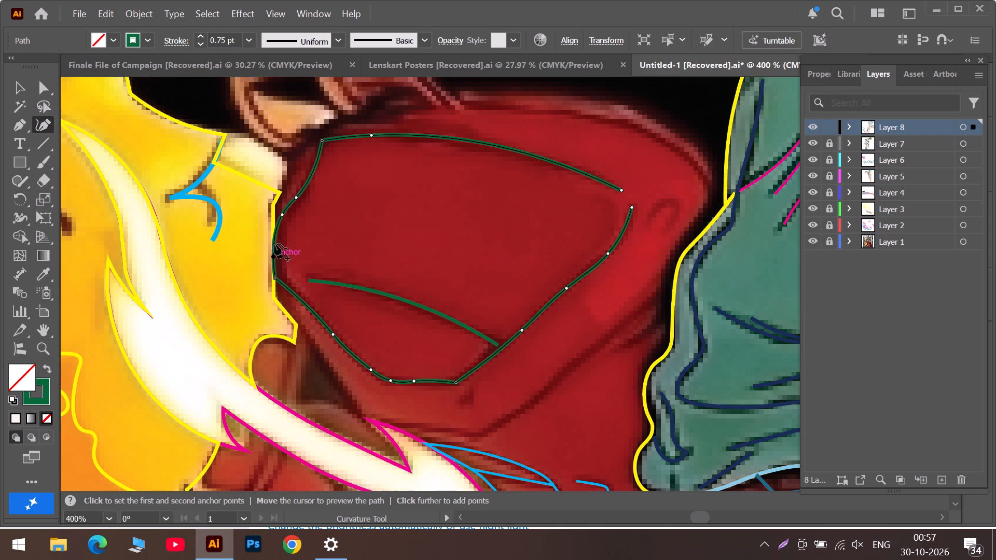
{"action": "double_click", "coordinate": [282, 215]}
{"action": "left_click_drag", "start_coordinate": [282, 215], "coordinate": [276, 223]}
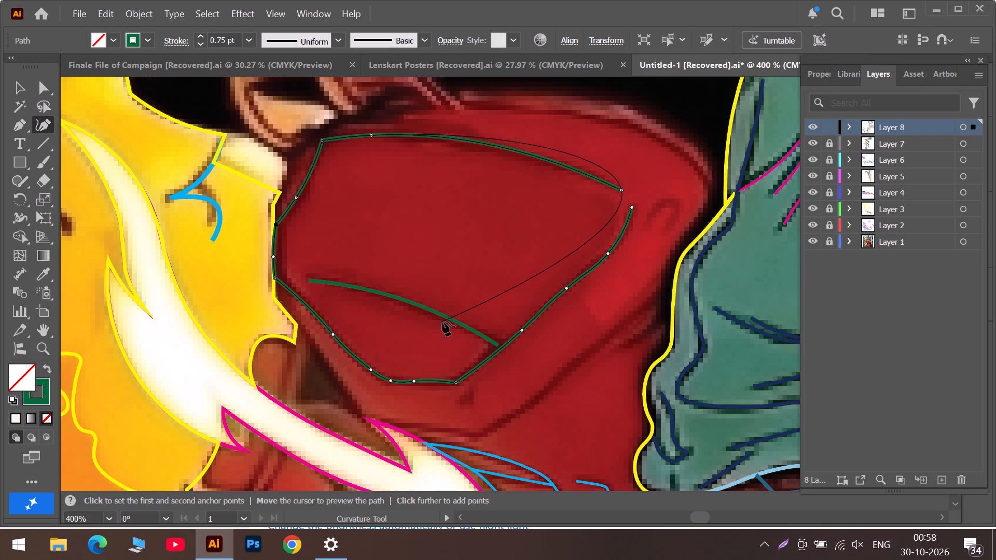
{"action": "key", "text": "Escape"}
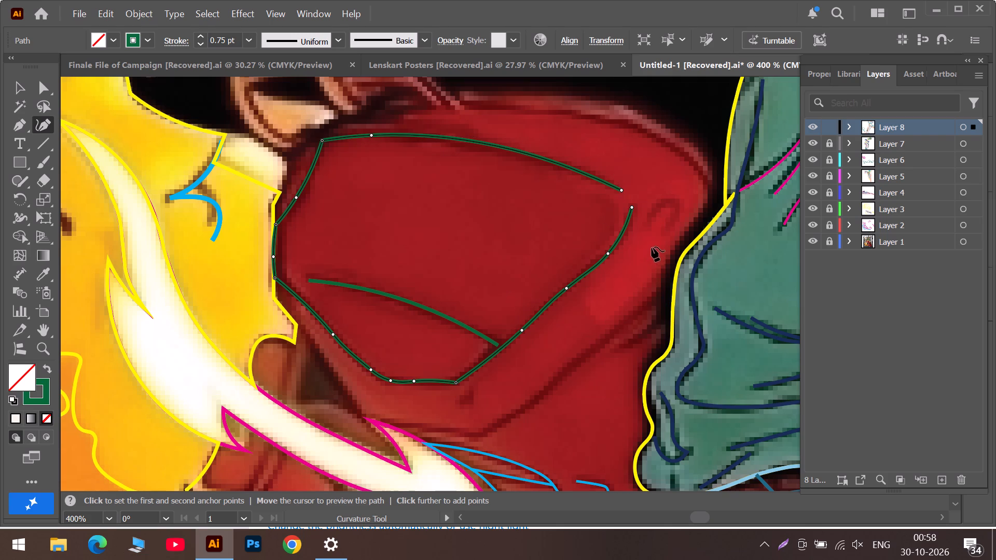
Trace the small hook-shaped curve on the rear panel near the rider's leg.
{"action": "left_click", "coordinate": [648, 221]}
{"action": "left_click", "coordinate": [661, 206]}
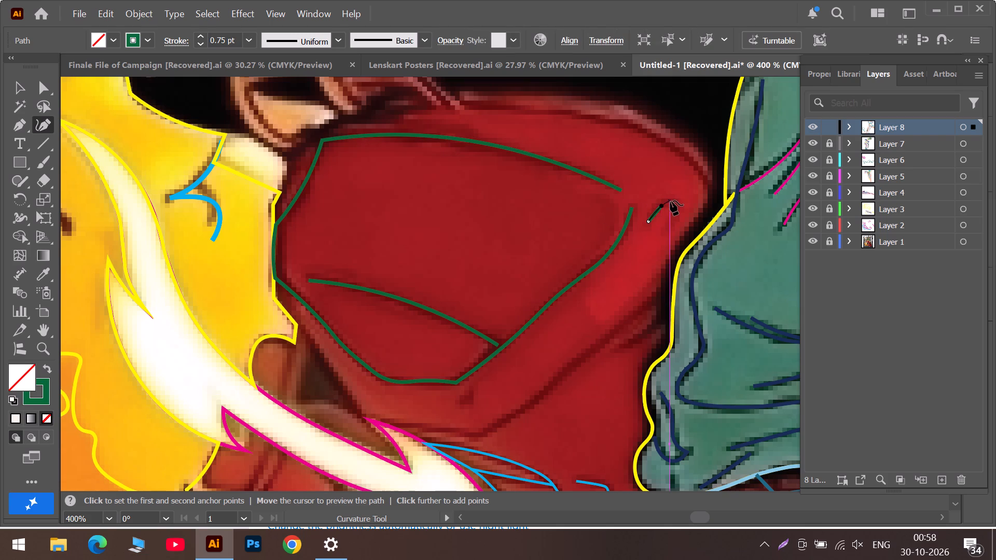
{"action": "left_click", "coordinate": [672, 202]}
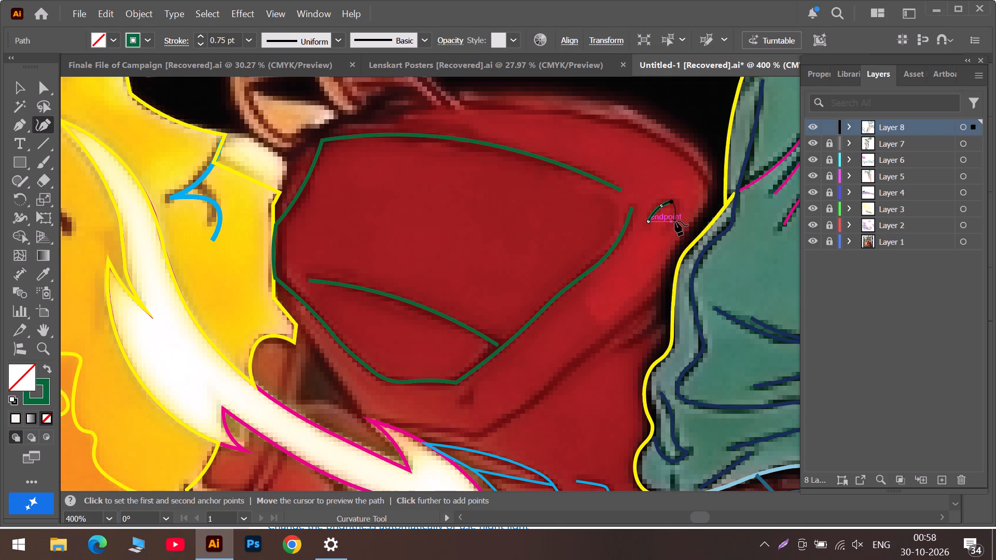
{"action": "left_click", "coordinate": [674, 219]}
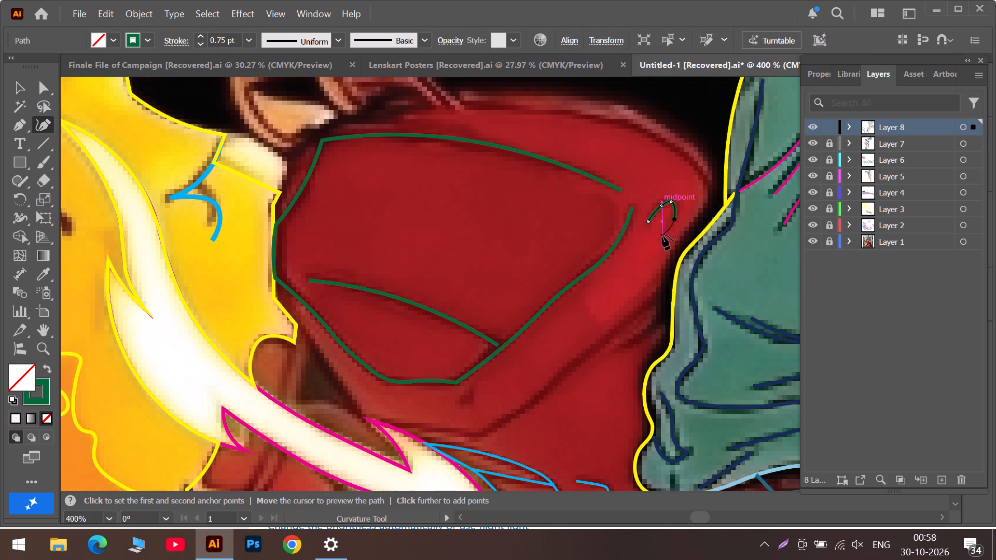
{"action": "left_click", "coordinate": [662, 235]}
{"action": "key", "text": "Escape"}
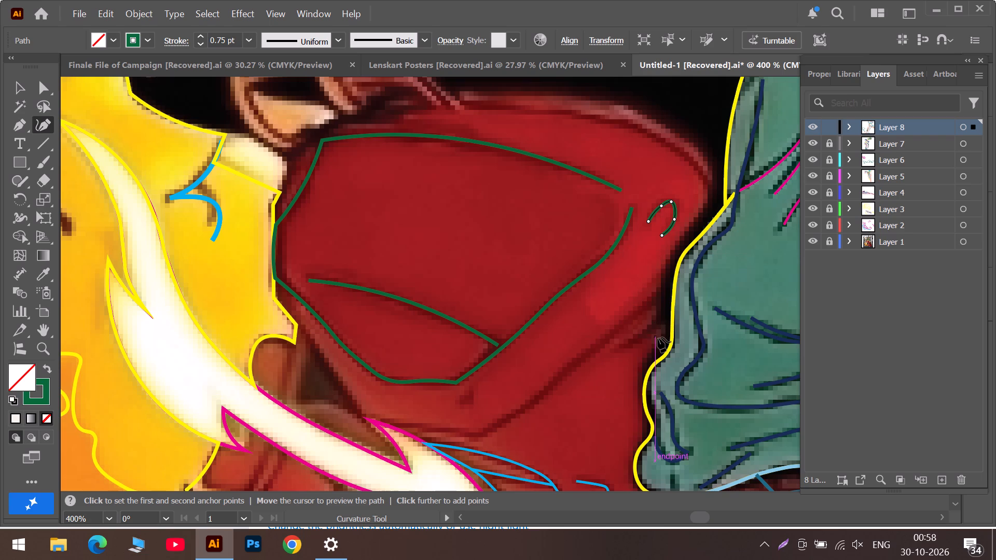
Trace the short curved crease below the hook-shaped curve, beside the rider's leg, as a separate open path.
{"action": "left_click", "coordinate": [658, 323]}
{"action": "left_click", "coordinate": [635, 343]}
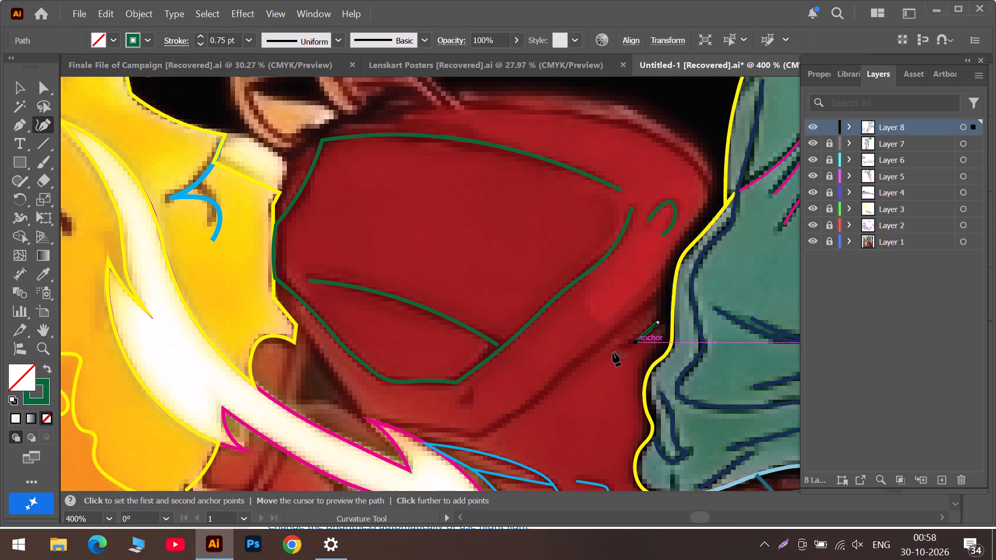
{"action": "left_click", "coordinate": [609, 354]}
{"action": "key", "text": "Escape"}
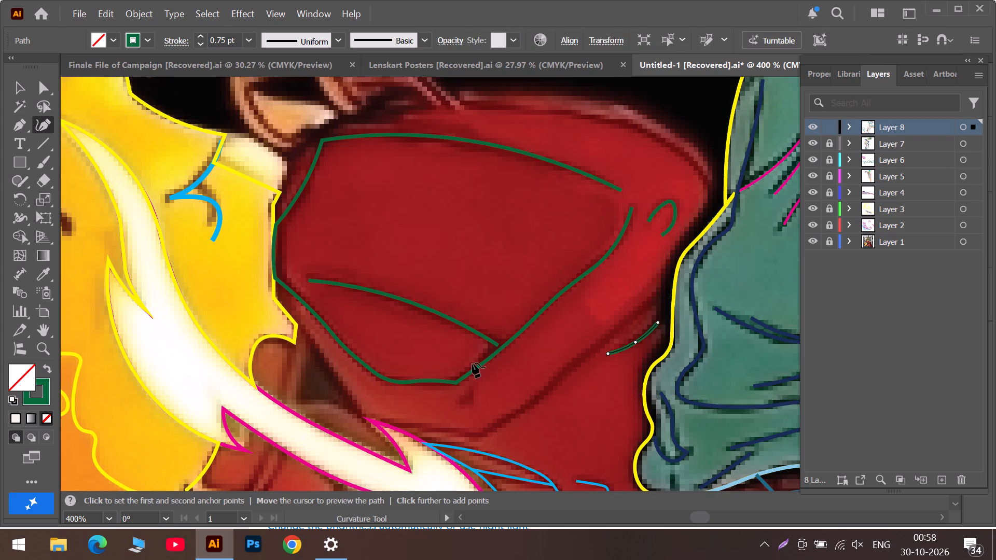
Trace the rear panel's outer outline from the leg side down along the lower edge to a corner point at the pink flame tip.
{"action": "scroll", "coordinate": [472, 334], "scroll_direction": "up", "scroll_amount": 7}
{"action": "scroll", "coordinate": [465, 327], "scroll_direction": "down", "scroll_amount": 6}
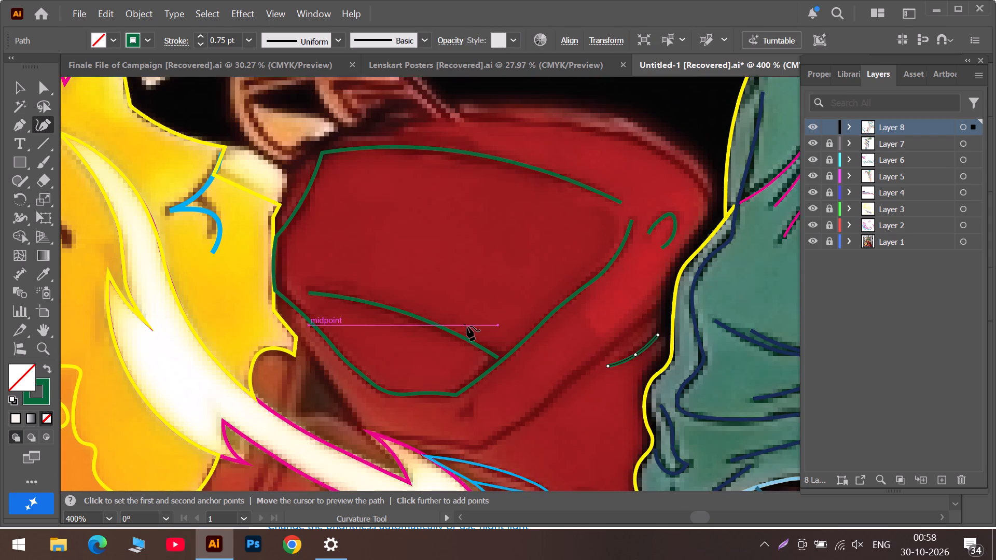
{"action": "scroll", "coordinate": [467, 326], "scroll_direction": "down", "scroll_amount": 6}
{"action": "scroll", "coordinate": [593, 309], "scroll_direction": "up", "scroll_amount": 3}
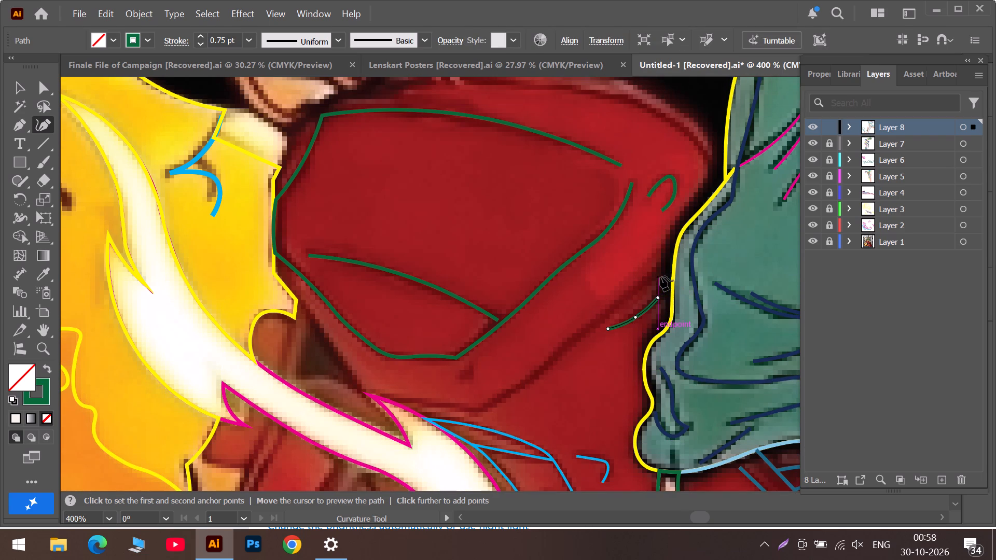
{"action": "left_click", "coordinate": [660, 268]}
{"action": "left_click", "coordinate": [633, 290]}
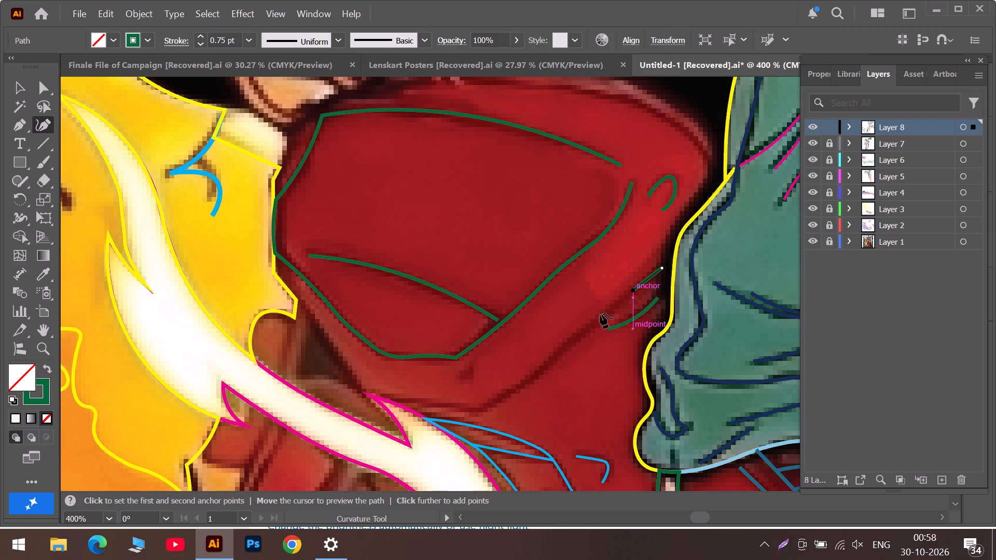
{"action": "left_click", "coordinate": [548, 364]}
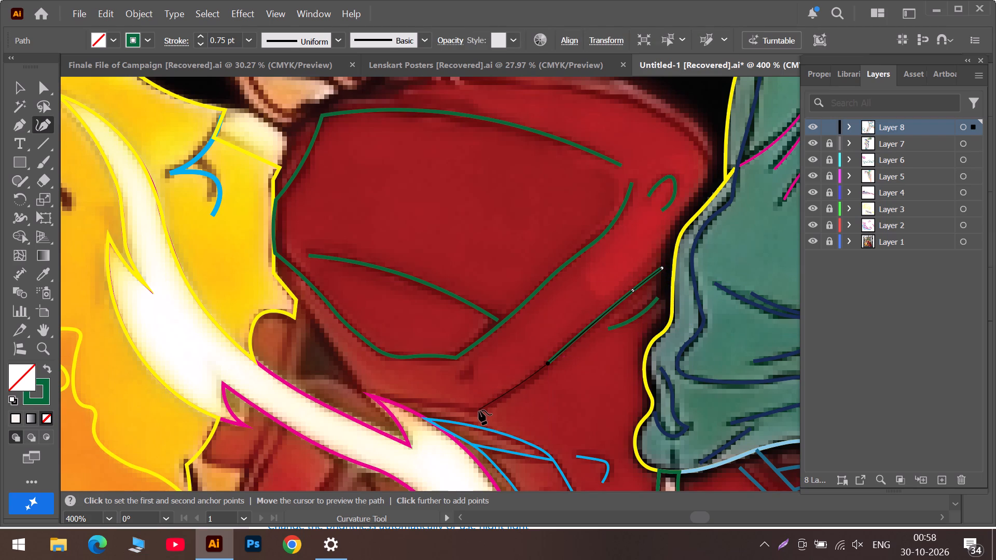
{"action": "left_click", "coordinate": [481, 410]}
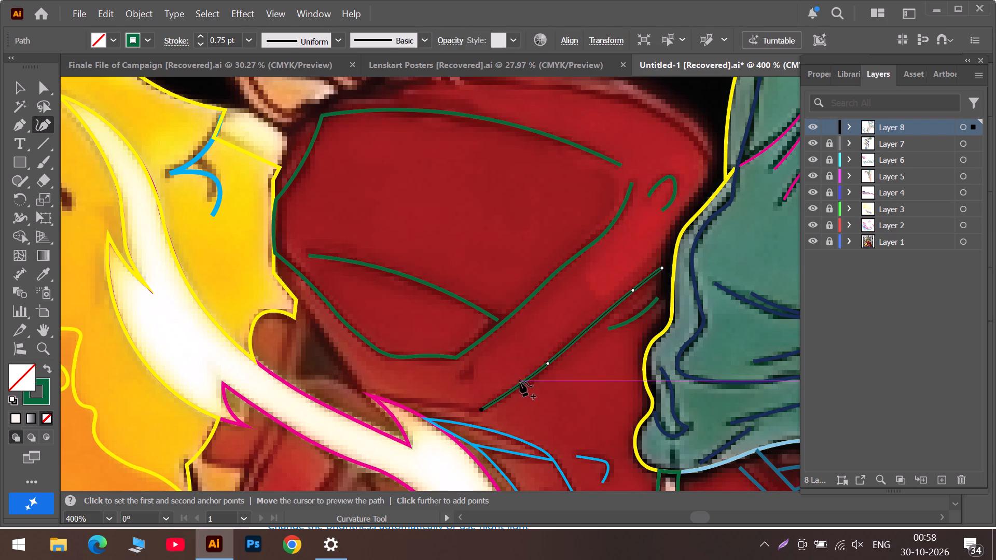
{"action": "left_click", "coordinate": [518, 387]}
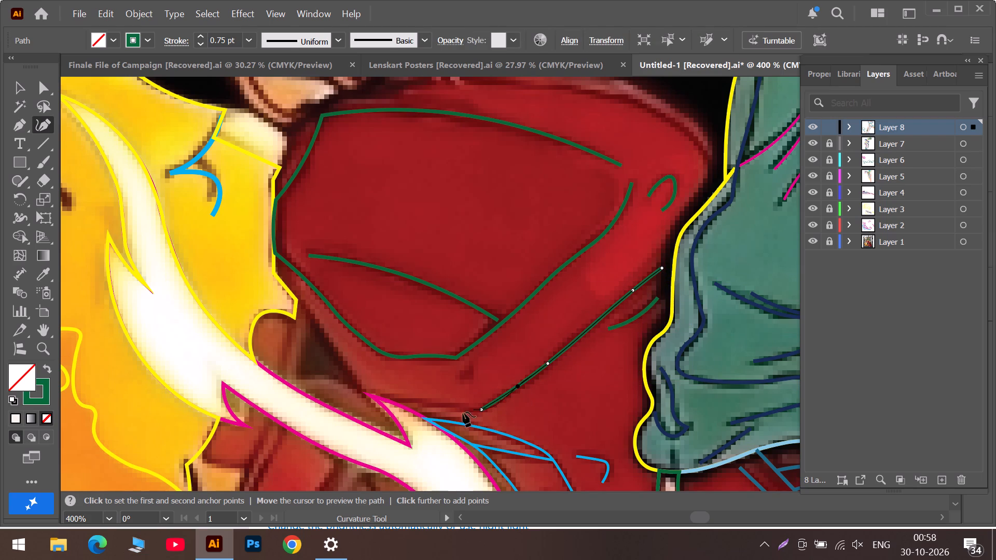
{"action": "left_click", "coordinate": [498, 398]}
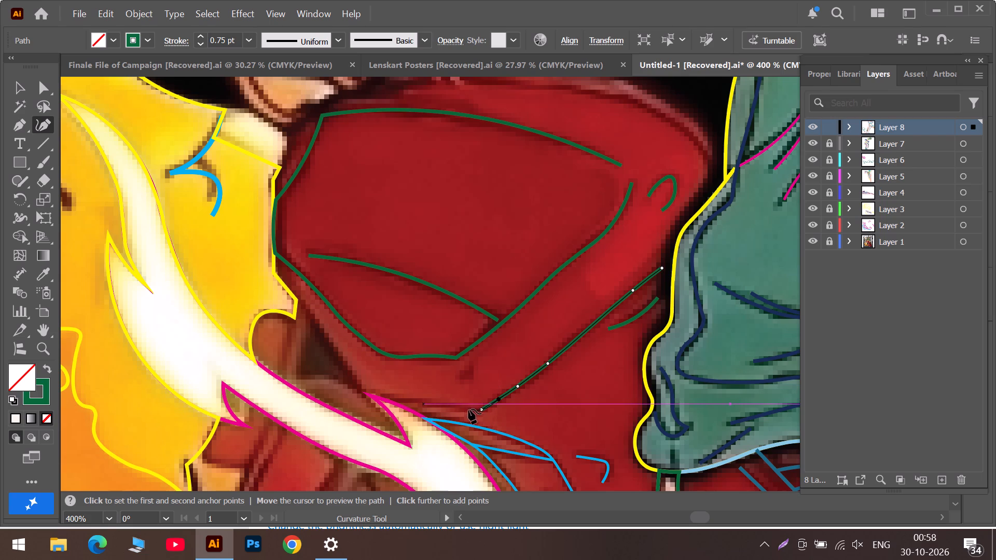
{"action": "left_click", "coordinate": [445, 405]}
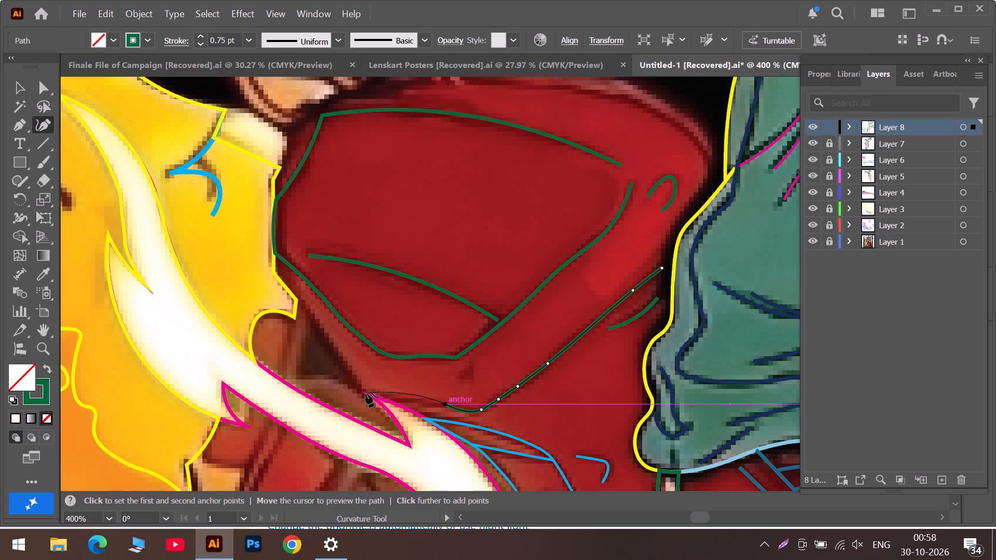
{"action": "left_click", "coordinate": [411, 402]}
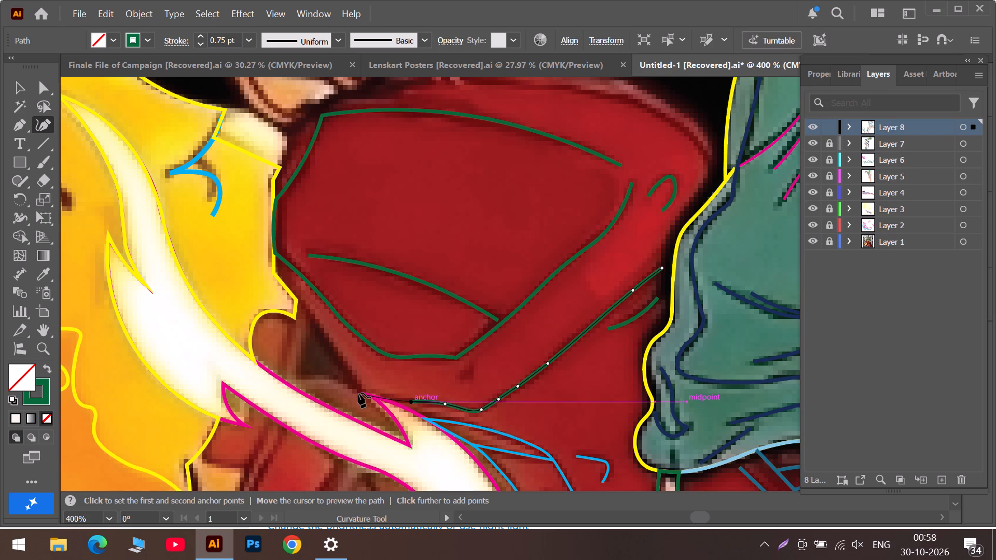
{"action": "double_click", "coordinate": [361, 391]}
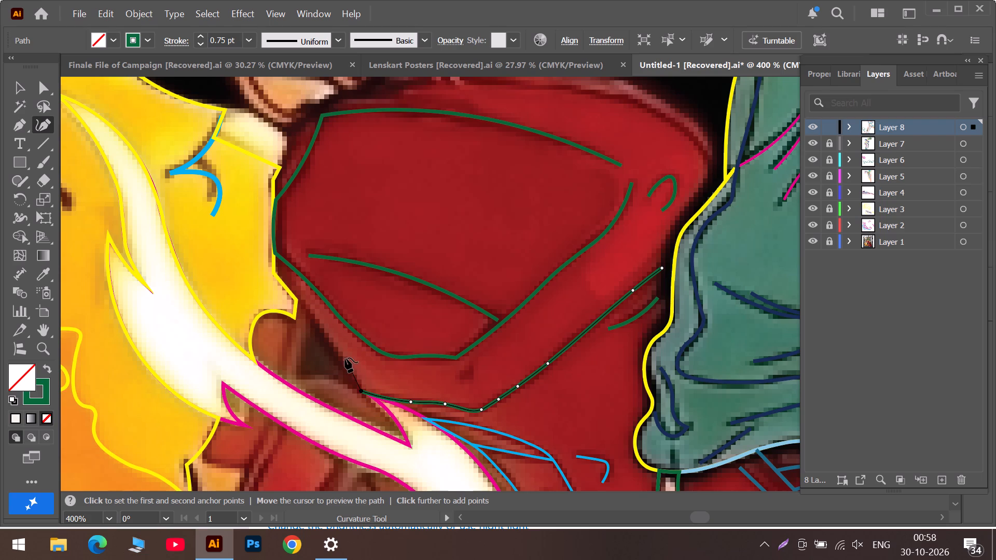
Continue the outer outline up the panel's flame-side edge, with corner points at its bends, to the upper corner near the yellow shape.
{"action": "left_click", "coordinate": [337, 353]}
{"action": "left_click", "coordinate": [304, 302]}
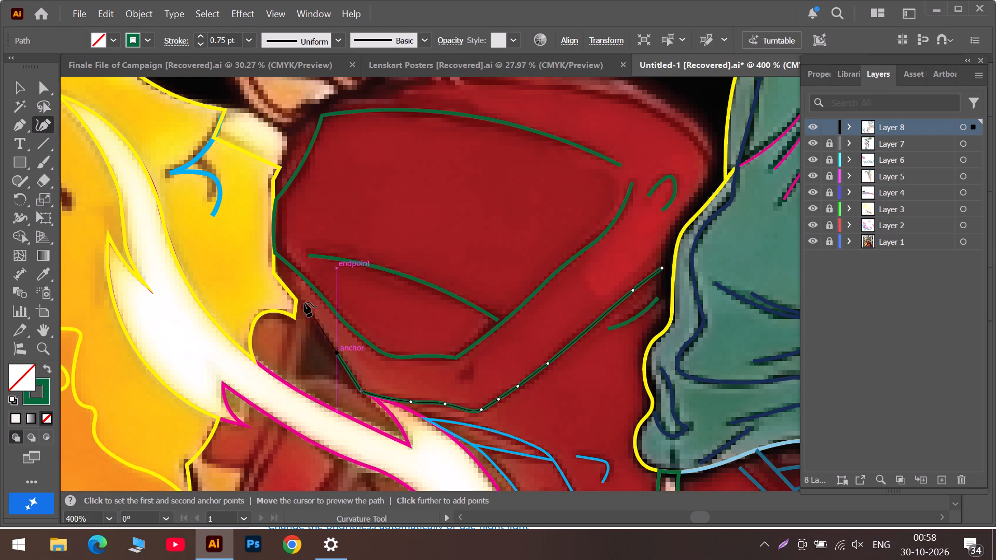
{"action": "double_click", "coordinate": [276, 271]}
{"action": "scroll", "coordinate": [263, 213], "scroll_direction": "up", "scroll_amount": 5}
{"action": "double_click", "coordinate": [277, 242]}
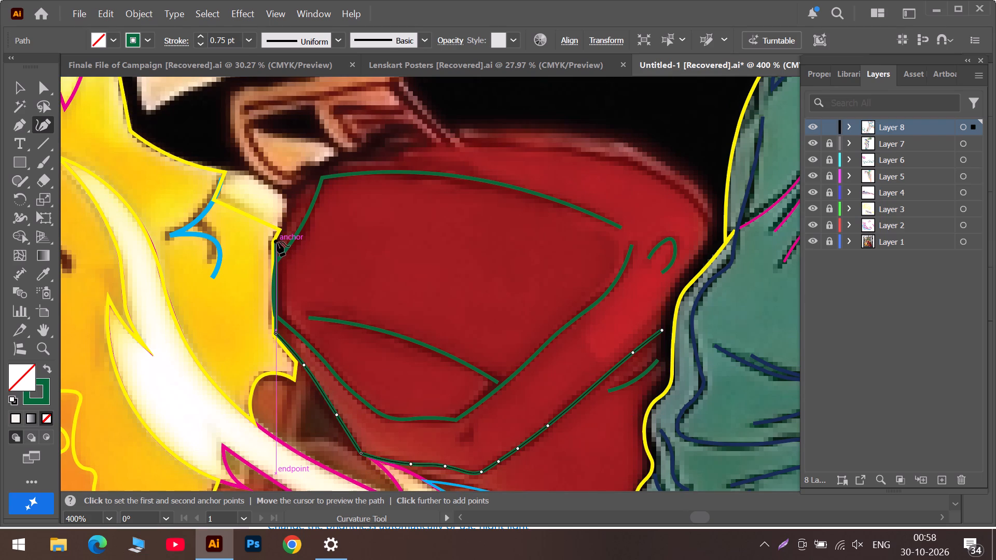
{"action": "left_click", "coordinate": [295, 191]}
{"action": "left_click", "coordinate": [295, 191]}
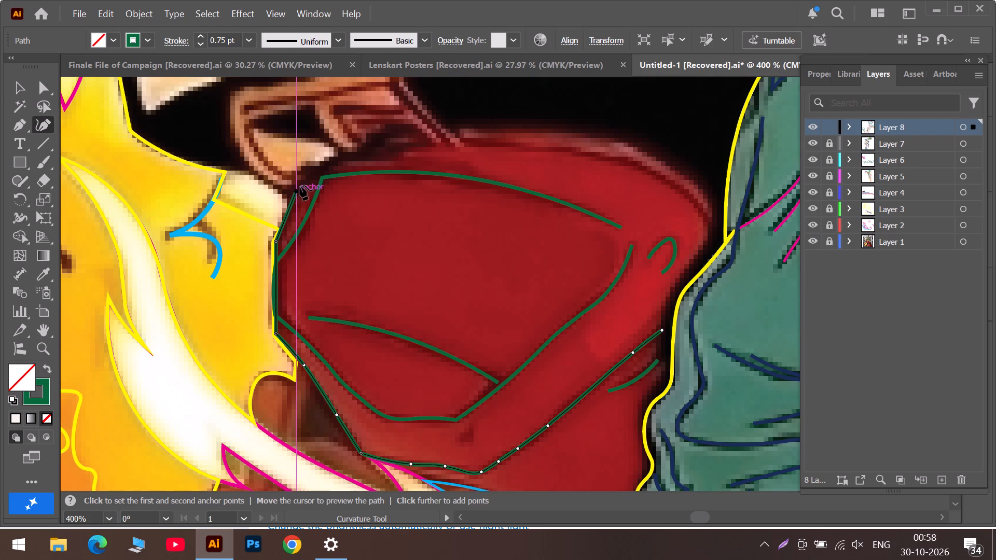
Continue the outer outline over the panel's top edge, around the leg-side corner and down to just above its starting anchor.
{"action": "scroll", "coordinate": [300, 186], "scroll_direction": "up", "scroll_amount": 5}
{"action": "left_click", "coordinate": [349, 216]}
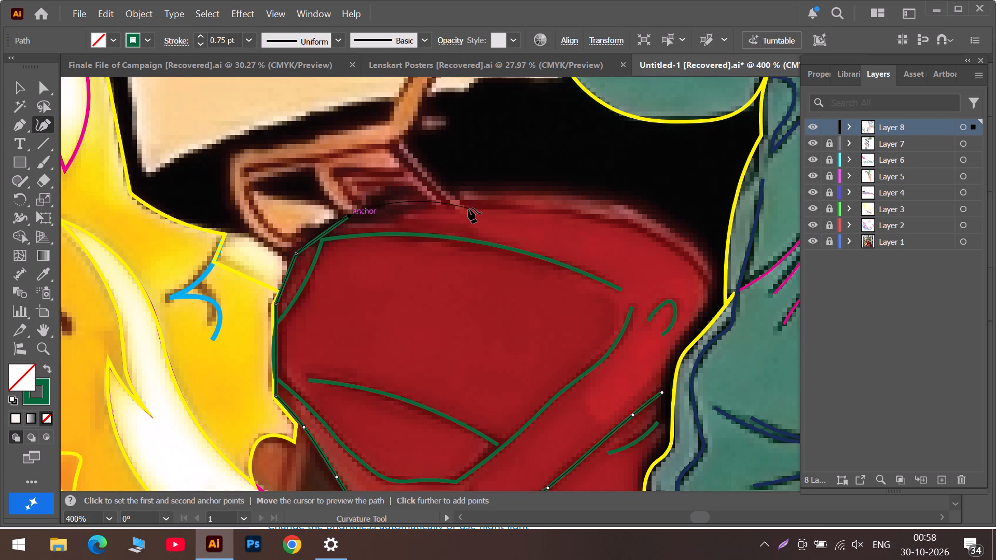
{"action": "left_click", "coordinate": [472, 208]}
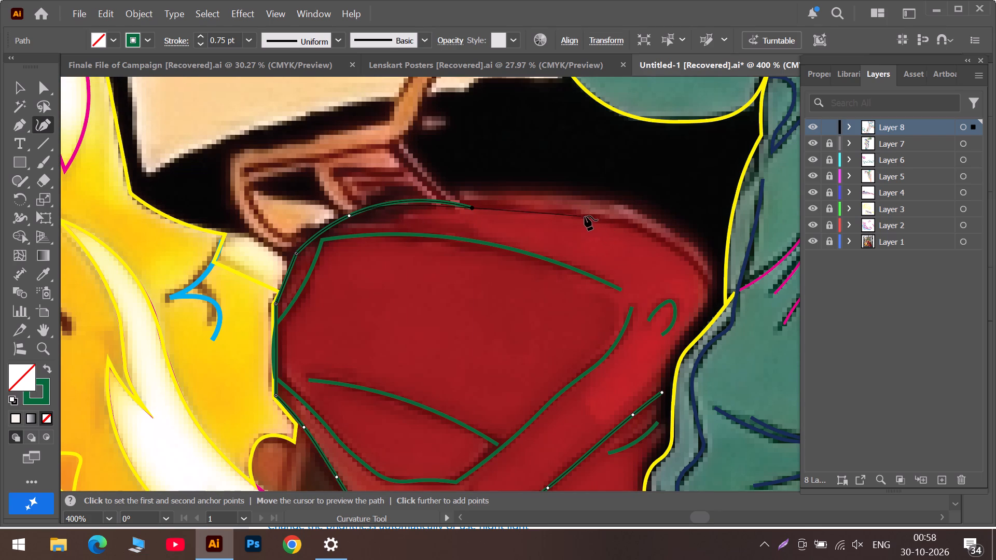
{"action": "left_click", "coordinate": [588, 215]}
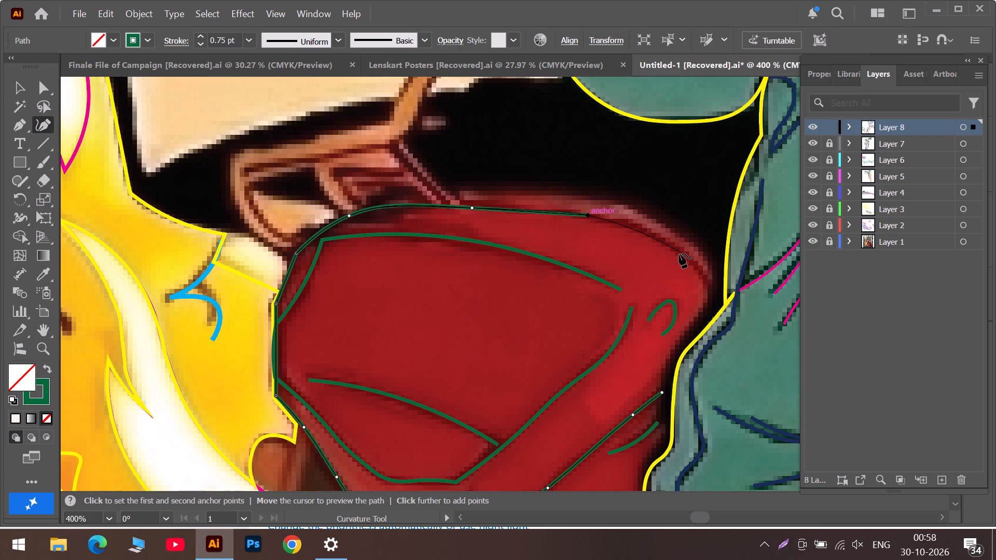
{"action": "left_click", "coordinate": [683, 251]}
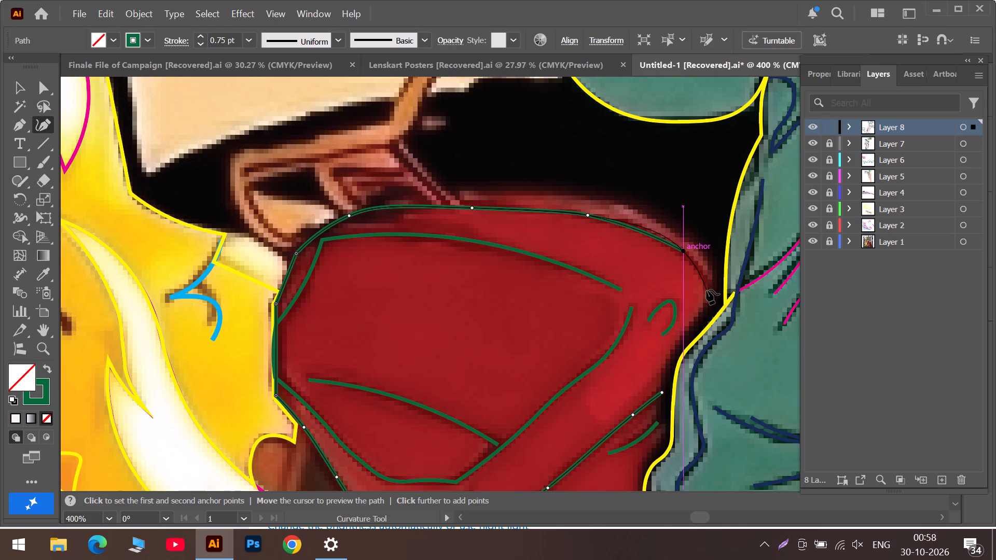
{"action": "left_click", "coordinate": [709, 287]}
{"action": "double_click", "coordinate": [709, 287]}
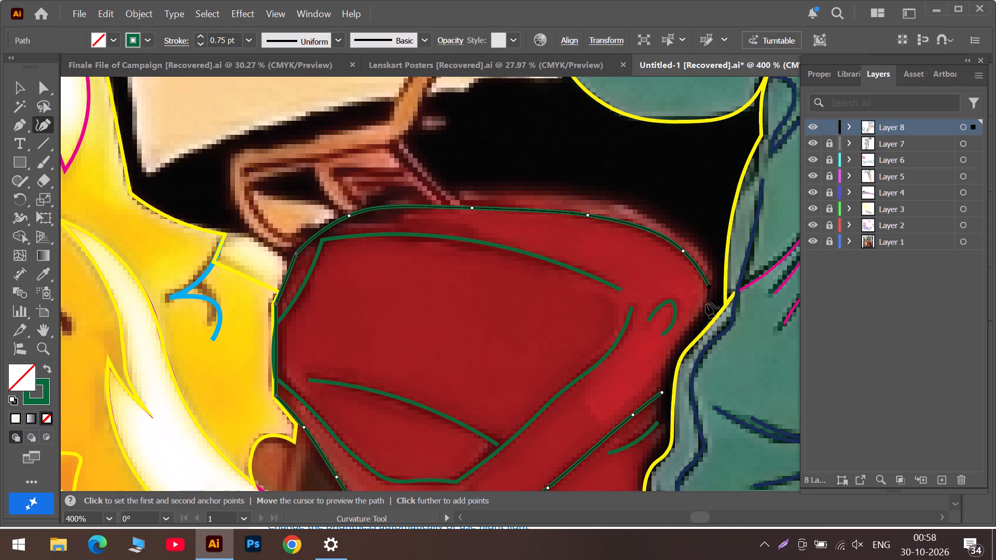
{"action": "left_click", "coordinate": [706, 304]}
{"action": "left_click", "coordinate": [674, 348]}
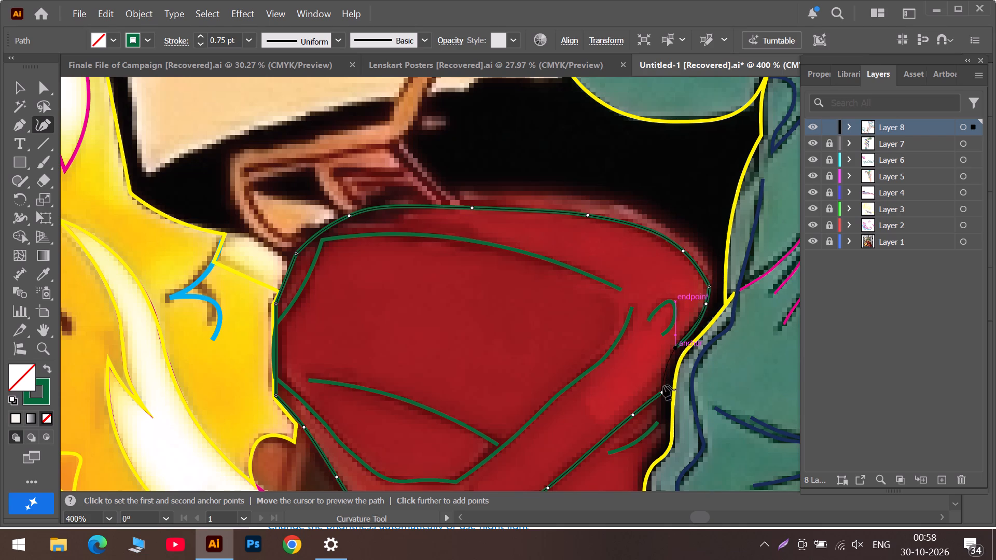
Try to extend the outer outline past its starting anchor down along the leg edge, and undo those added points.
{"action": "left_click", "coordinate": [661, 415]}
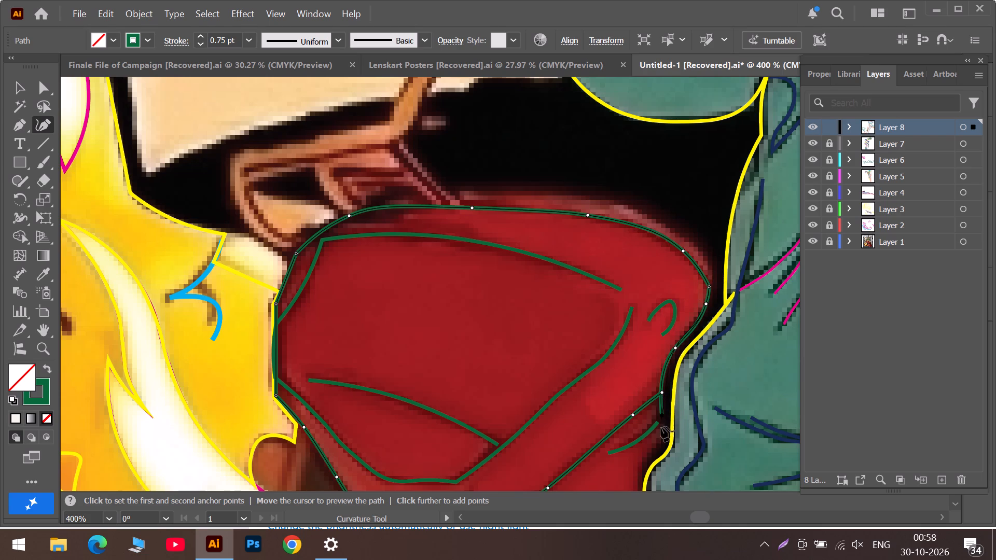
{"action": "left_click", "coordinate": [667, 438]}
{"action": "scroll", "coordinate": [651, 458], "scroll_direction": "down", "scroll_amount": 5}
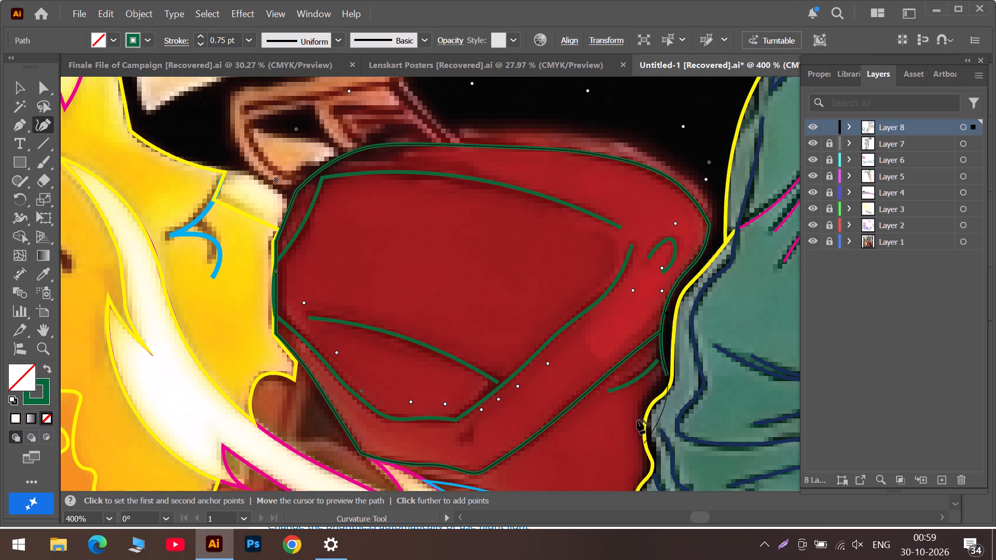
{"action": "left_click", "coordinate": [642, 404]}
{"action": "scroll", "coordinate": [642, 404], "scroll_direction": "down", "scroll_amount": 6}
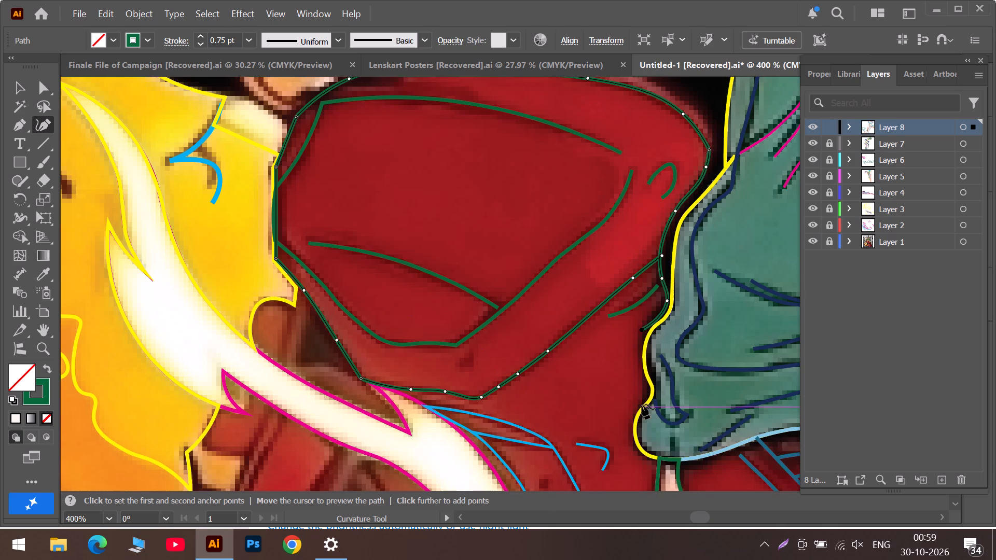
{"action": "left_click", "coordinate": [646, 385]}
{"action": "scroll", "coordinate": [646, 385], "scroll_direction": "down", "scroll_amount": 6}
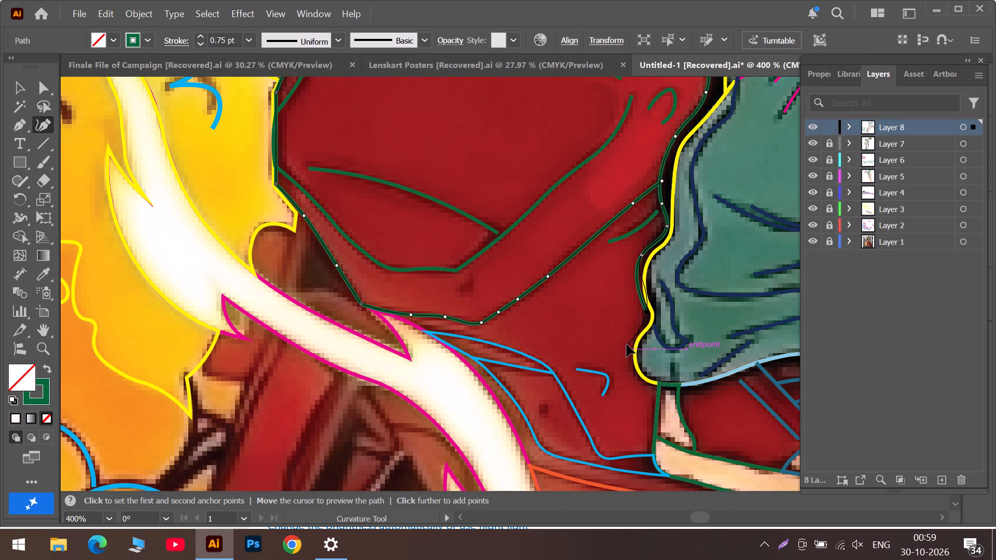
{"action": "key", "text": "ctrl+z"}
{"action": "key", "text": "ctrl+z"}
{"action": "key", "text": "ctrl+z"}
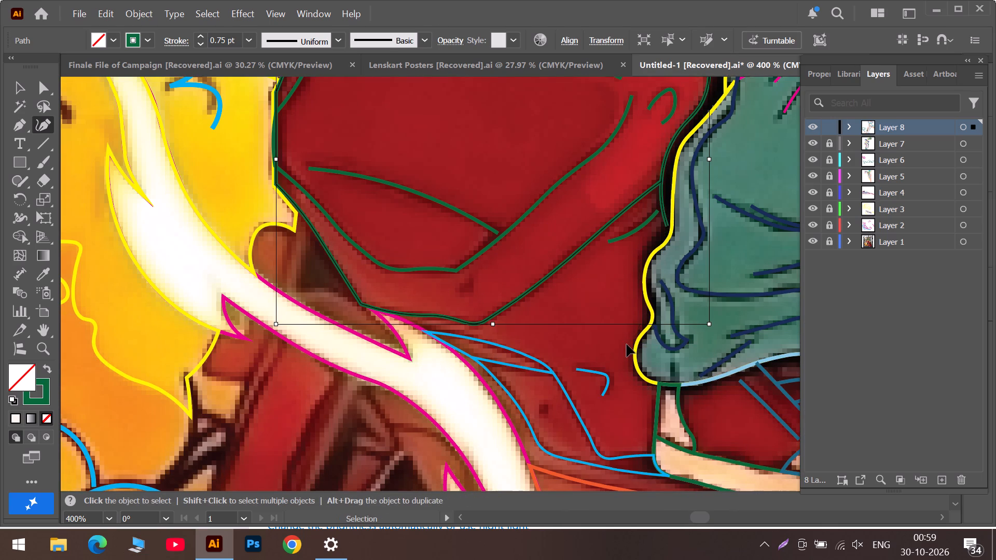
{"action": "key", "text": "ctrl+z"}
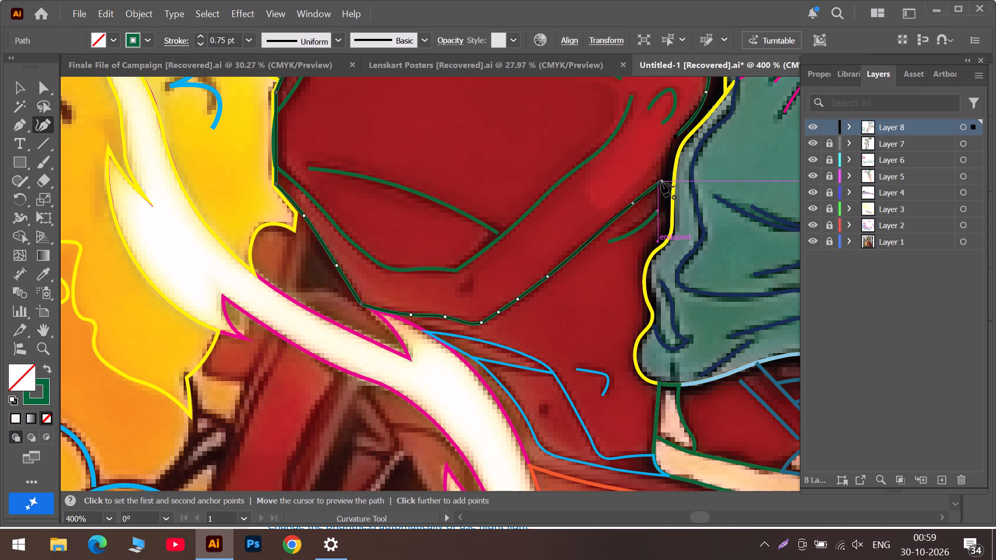
Close the outer outline at its starting anchor beside the leg.
{"action": "left_click", "coordinate": [661, 182]}
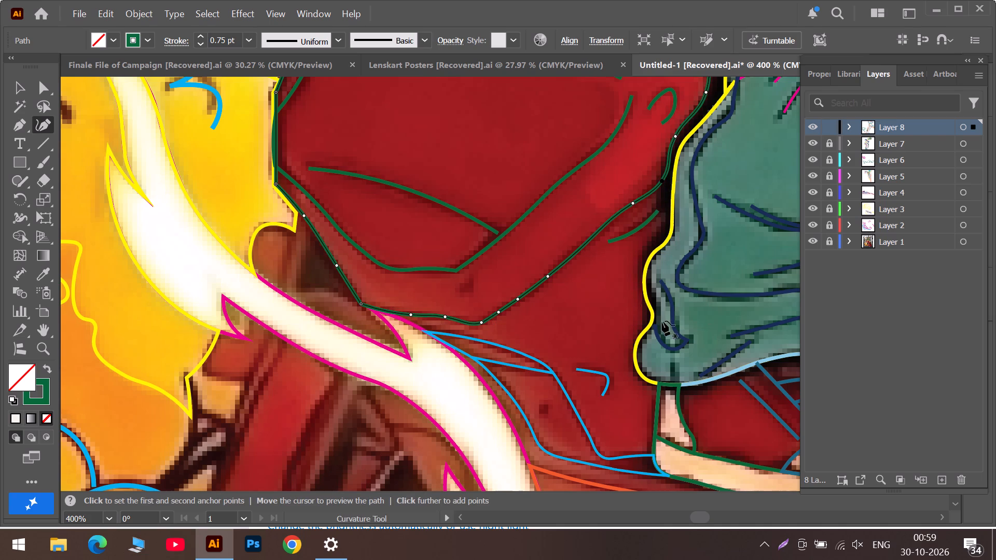
Refine the outer outline beside the leg by making the closing anchor a corner and repositioning it and the anchor above along the panel edge.
{"action": "scroll", "coordinate": [662, 335], "scroll_direction": "down", "scroll_amount": 4}
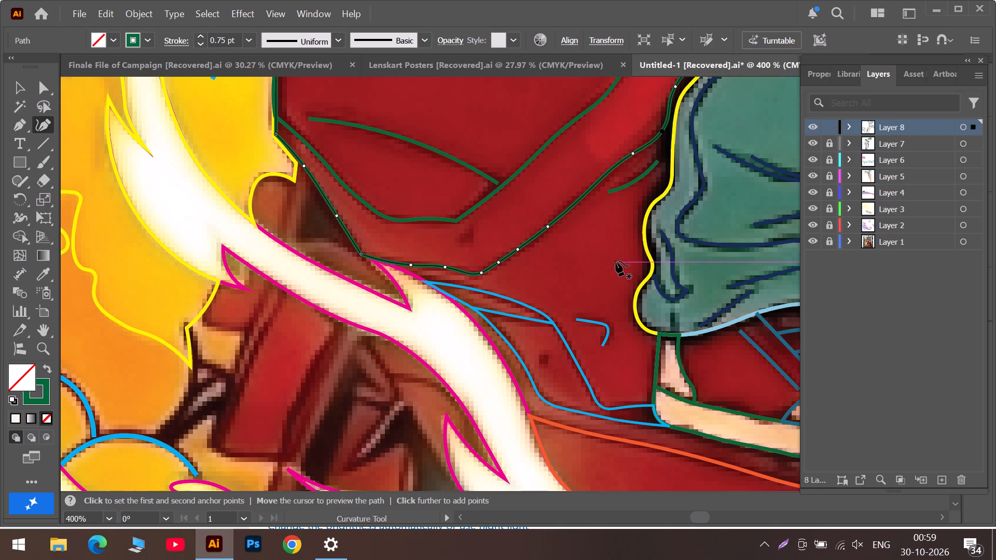
{"action": "scroll", "coordinate": [616, 261], "scroll_direction": "up", "scroll_amount": 9}
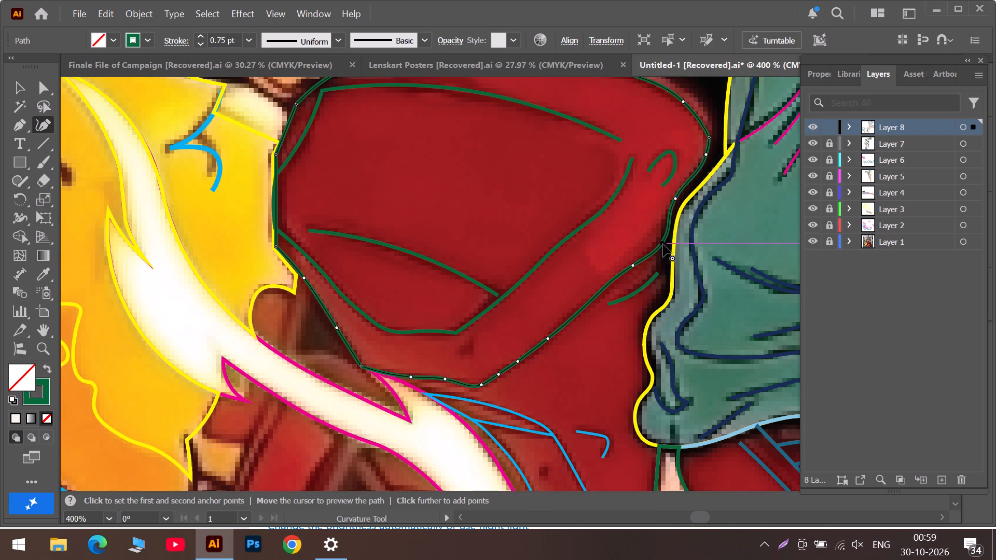
{"action": "double_click", "coordinate": [663, 244]}
{"action": "left_click_drag", "start_coordinate": [663, 244], "coordinate": [672, 241]}
{"action": "scroll", "coordinate": [671, 241], "scroll_direction": "up", "scroll_amount": 5}
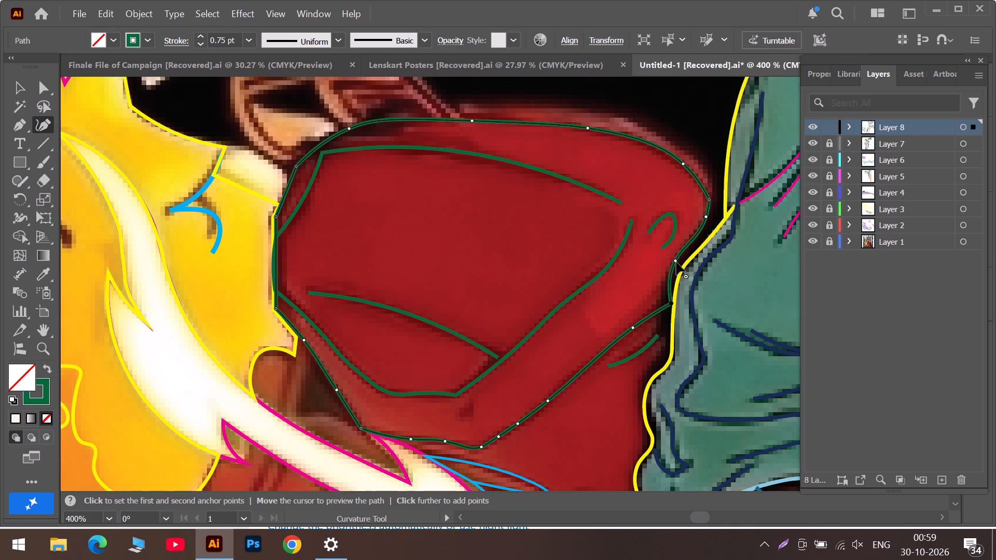
{"action": "left_click_drag", "start_coordinate": [676, 262], "coordinate": [666, 275]}
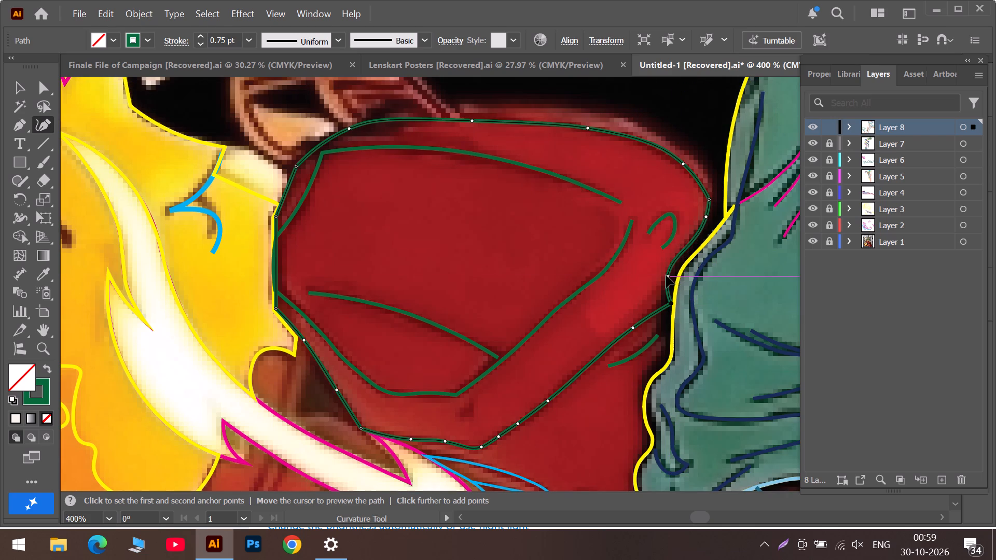
{"action": "left_click_drag", "start_coordinate": [666, 275], "coordinate": [667, 281]}
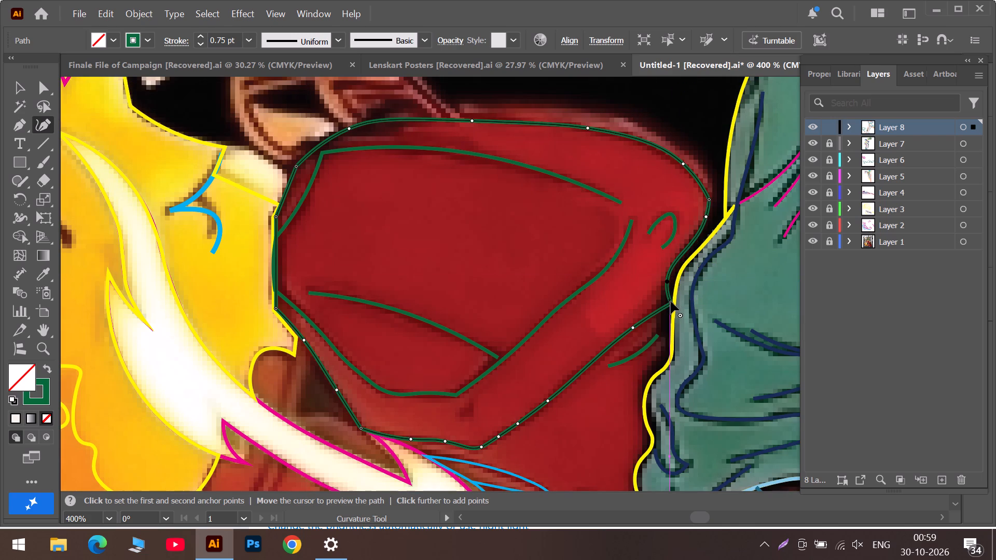
{"action": "left_click_drag", "start_coordinate": [672, 301], "coordinate": [662, 305]}
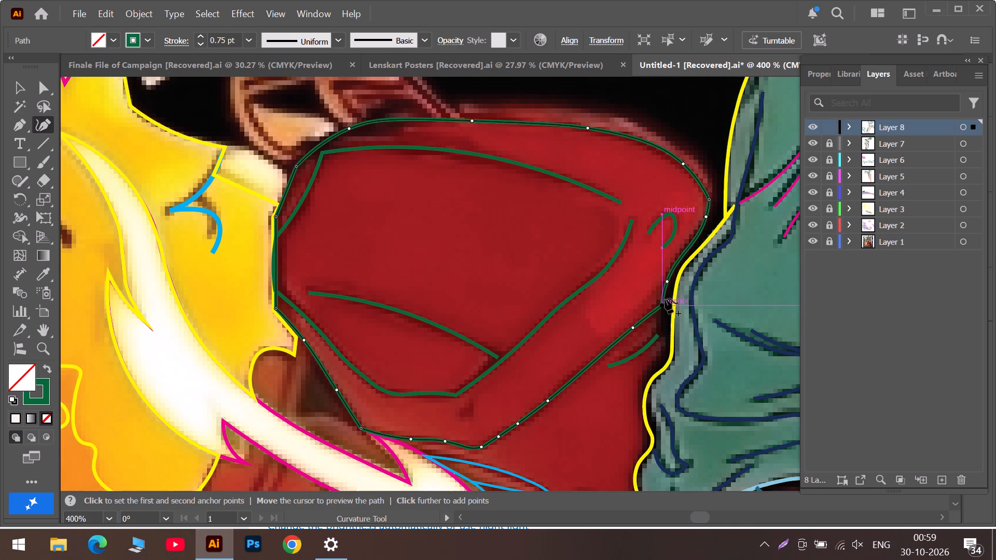
{"action": "scroll", "coordinate": [677, 274], "scroll_direction": "up", "scroll_amount": 4}
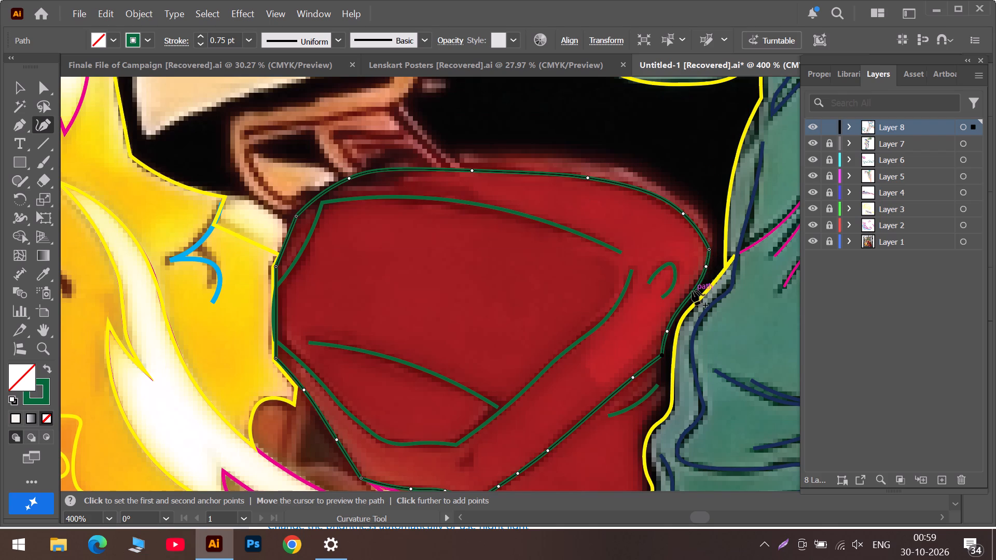
Reposition the outer outline's anchor beside the leg so it follows the panel edge next to the yellow line.
{"action": "left_click_drag", "start_coordinate": [691, 292], "coordinate": [684, 298]}
{"action": "left_click_drag", "start_coordinate": [684, 298], "coordinate": [680, 303]}
Refine the outer outline on the side opposite the leg, moving its anchors to meet the adjoining yellow shape's edge and lower corner.
{"action": "scroll", "coordinate": [343, 236], "scroll_direction": "down", "scroll_amount": 5}
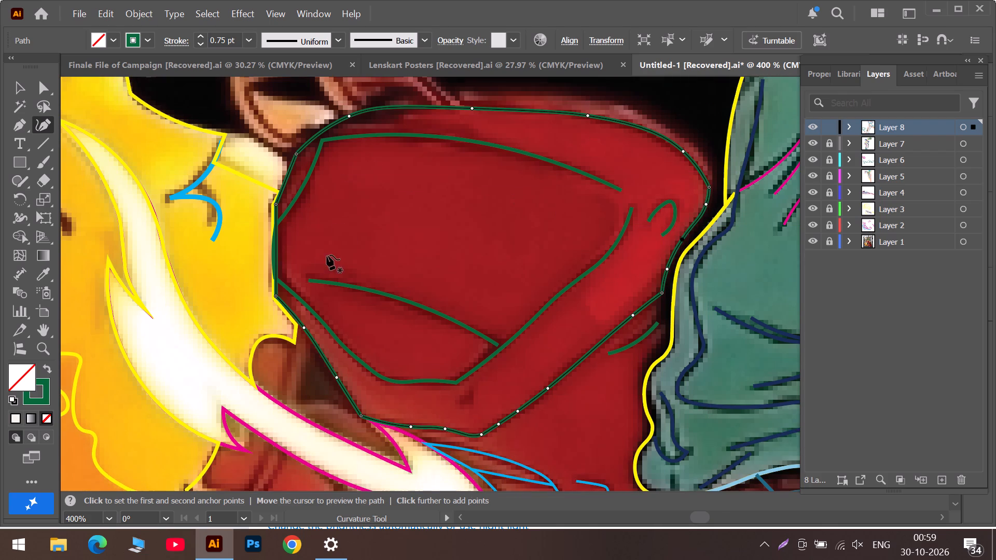
{"action": "left_click", "coordinate": [275, 207]}
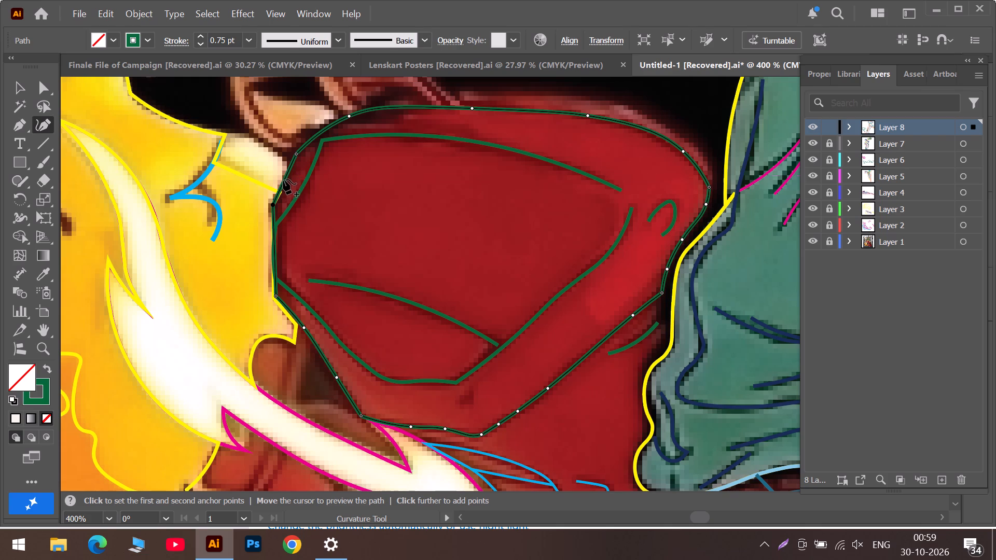
{"action": "left_click_drag", "start_coordinate": [284, 182], "coordinate": [280, 193]}
{"action": "left_click_drag", "start_coordinate": [280, 193], "coordinate": [281, 192]}
{"action": "scroll", "coordinate": [286, 296], "scroll_direction": "down", "scroll_amount": 1}
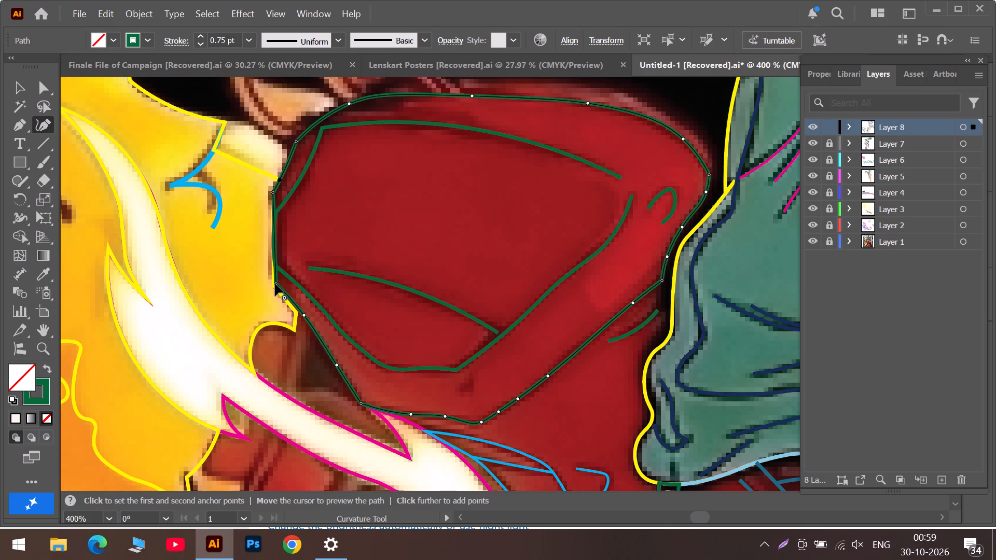
{"action": "left_click", "coordinate": [275, 284]}
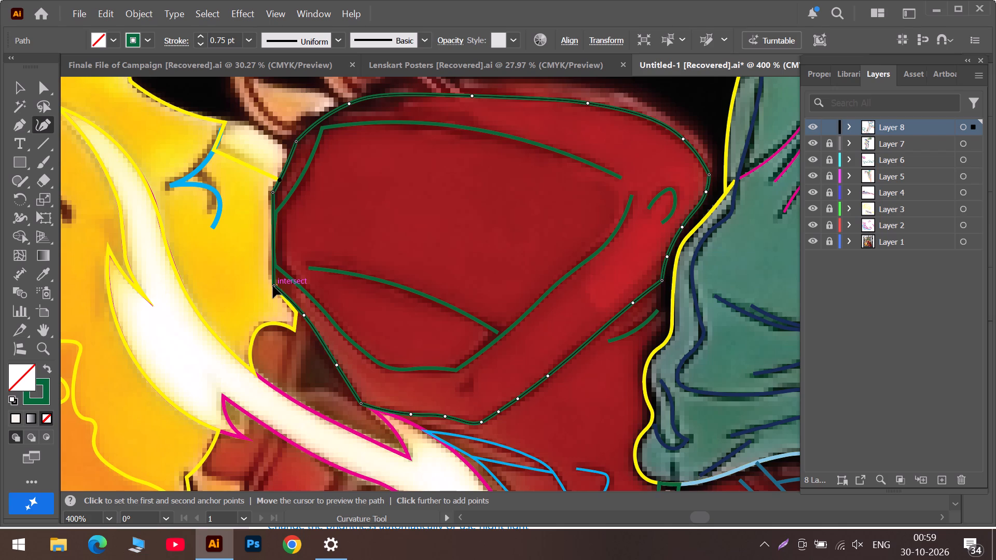
{"action": "scroll", "coordinate": [297, 307], "scroll_direction": "down", "scroll_amount": 2}
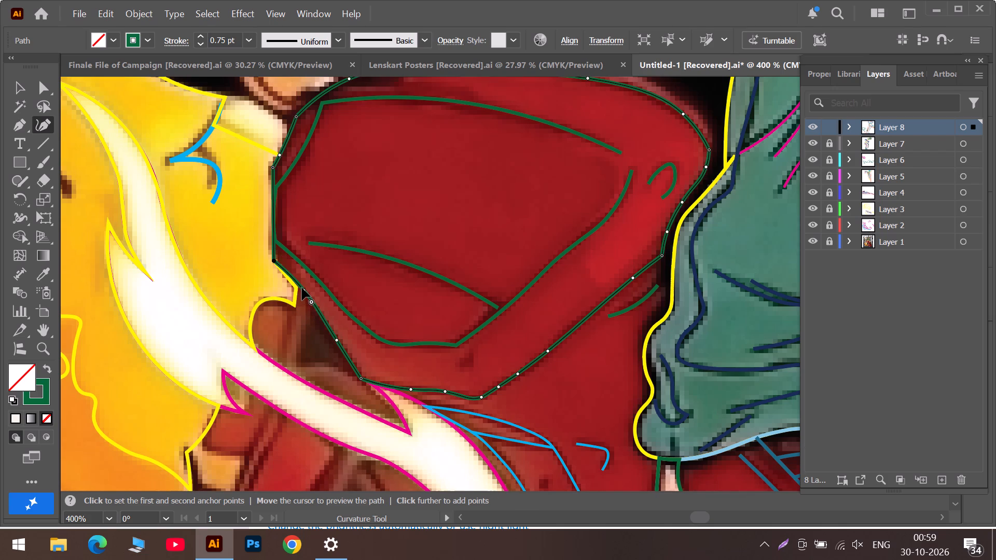
{"action": "left_click_drag", "start_coordinate": [305, 291], "coordinate": [297, 288]}
{"action": "scroll", "coordinate": [339, 336], "scroll_direction": "down", "scroll_amount": 2}
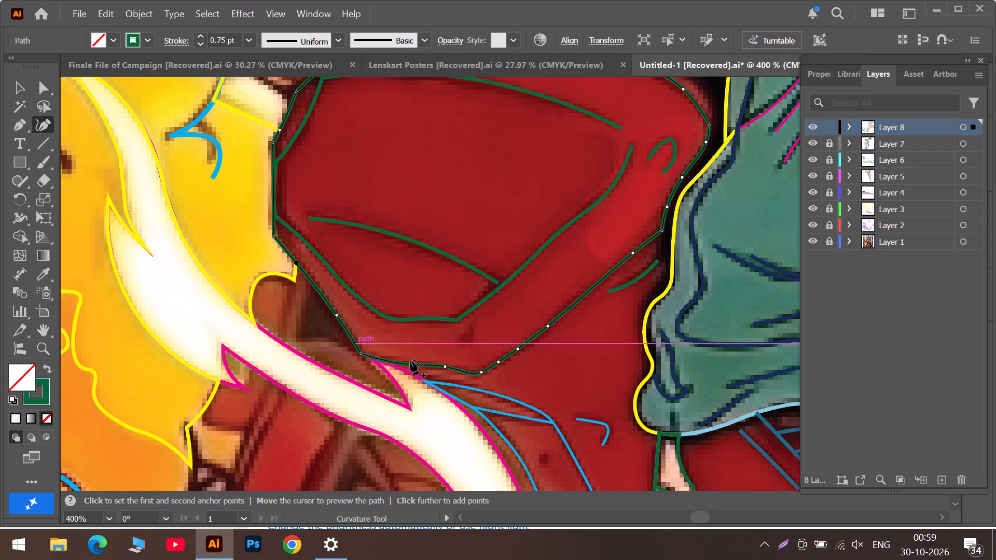
Start a new curved path inside the panel's top edge, tracing the highlight boundary down to a tip near the small hook-shaped line.
{"action": "scroll", "coordinate": [547, 369], "scroll_direction": "up", "scroll_amount": 9}
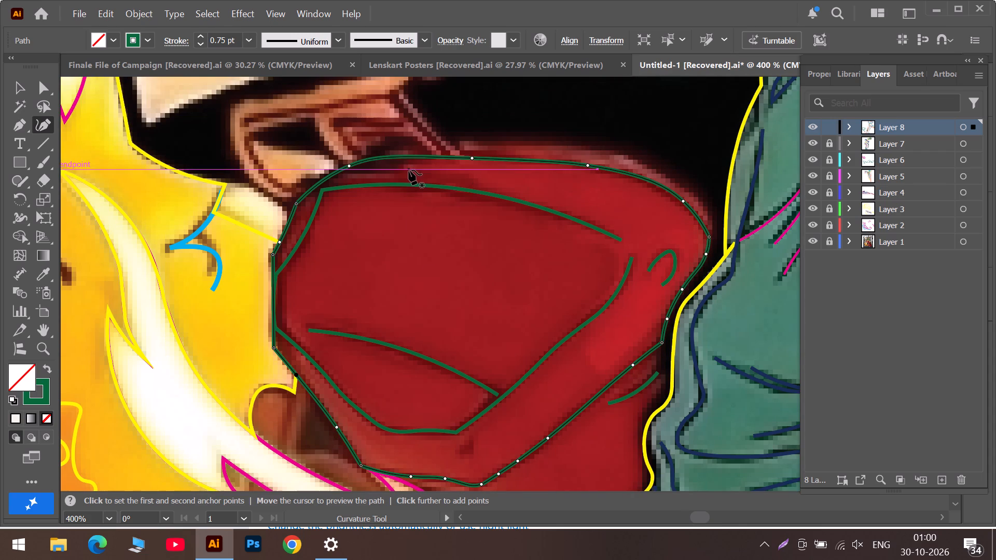
{"action": "left_click", "coordinate": [402, 162]}
{"action": "left_click", "coordinate": [413, 167]}
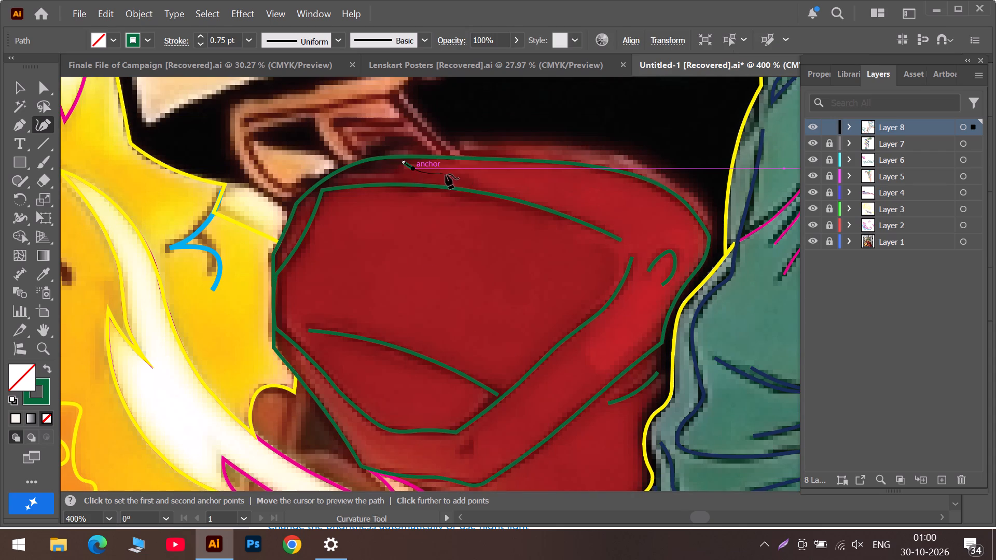
{"action": "left_click", "coordinate": [455, 174]}
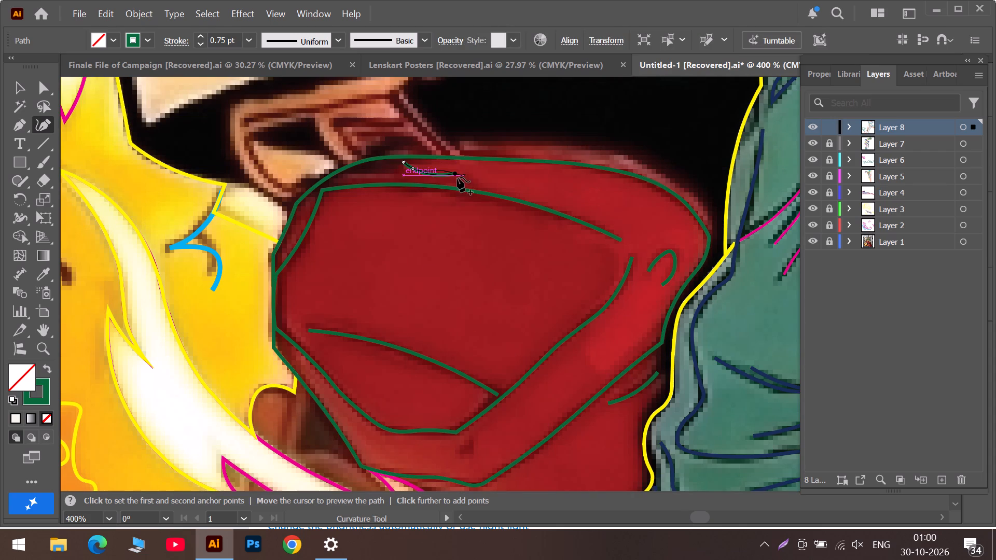
{"action": "left_click", "coordinate": [431, 175]}
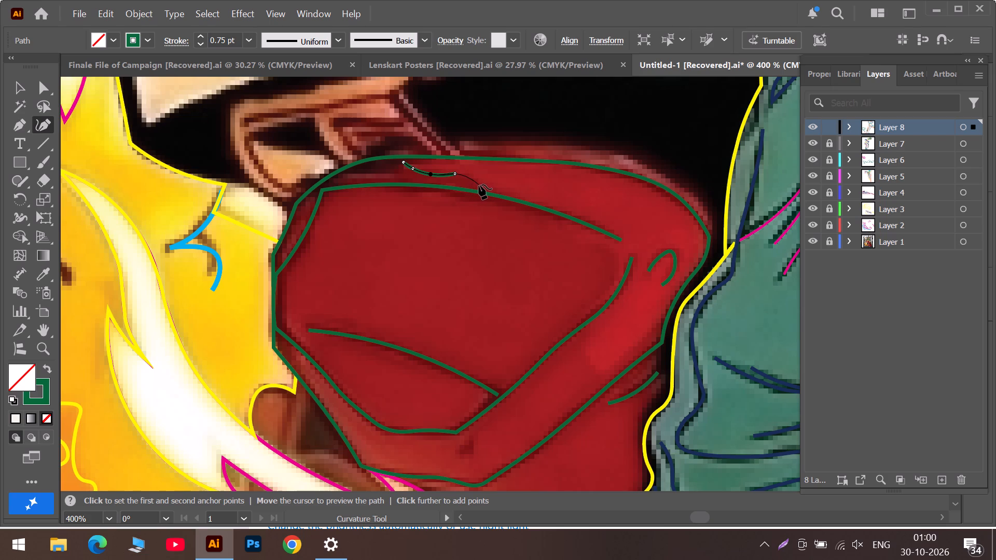
{"action": "left_click", "coordinate": [479, 185]}
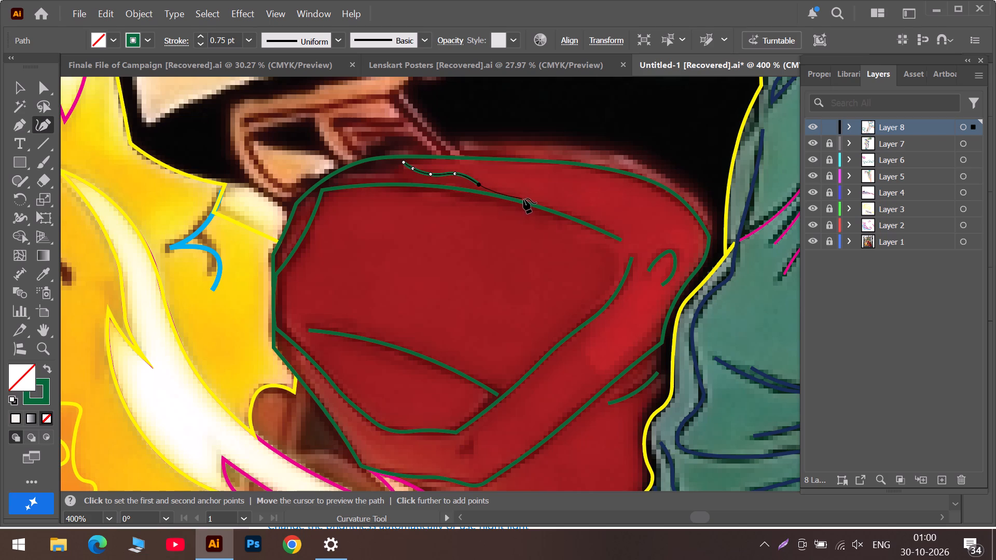
{"action": "left_click", "coordinate": [525, 199]}
{"action": "left_click", "coordinate": [587, 219]}
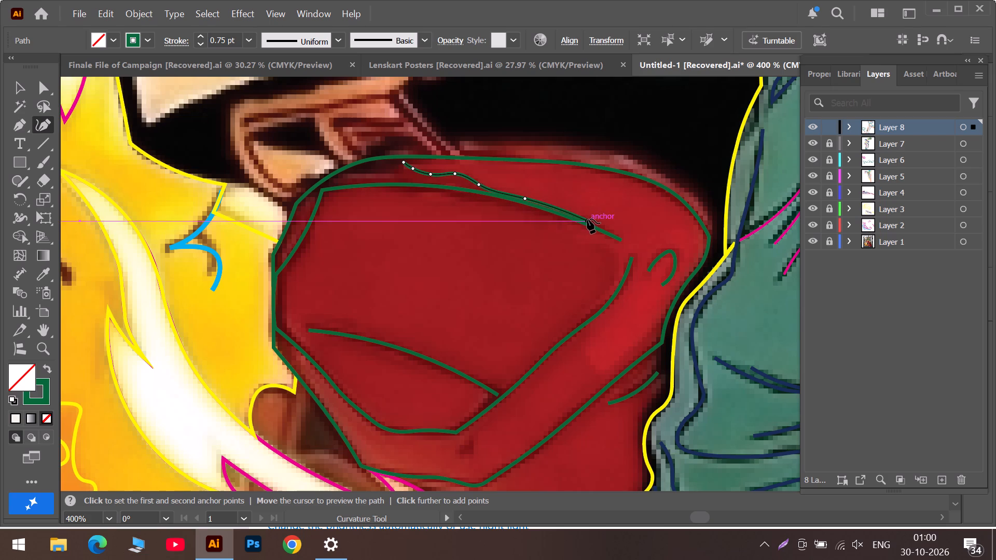
{"action": "left_click", "coordinate": [626, 238]}
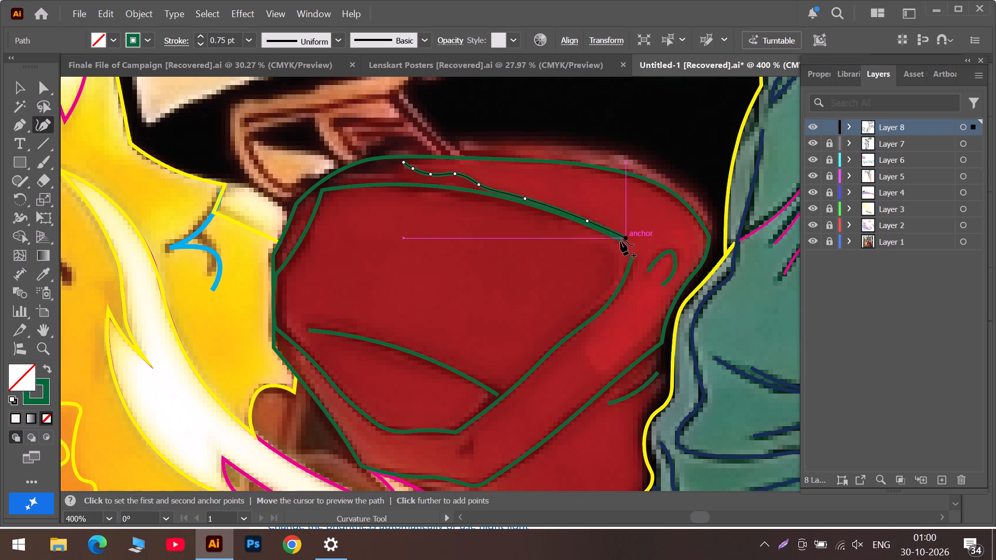
Continue the highlight path by folding back under its tip, rounding the inner bend and descending to a pointed notch.
{"action": "left_click", "coordinate": [579, 228]}
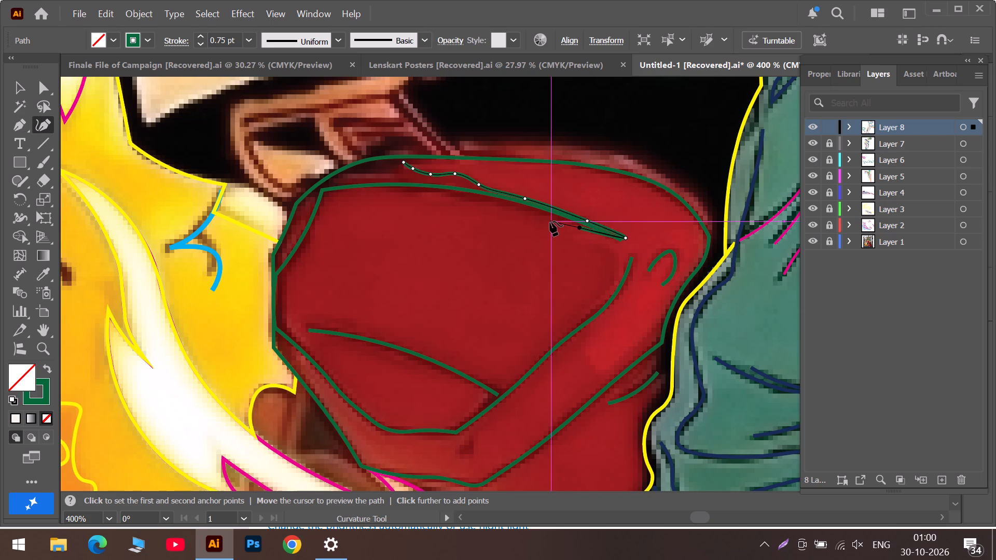
{"action": "left_click", "coordinate": [550, 221]}
{"action": "left_click", "coordinate": [578, 242]}
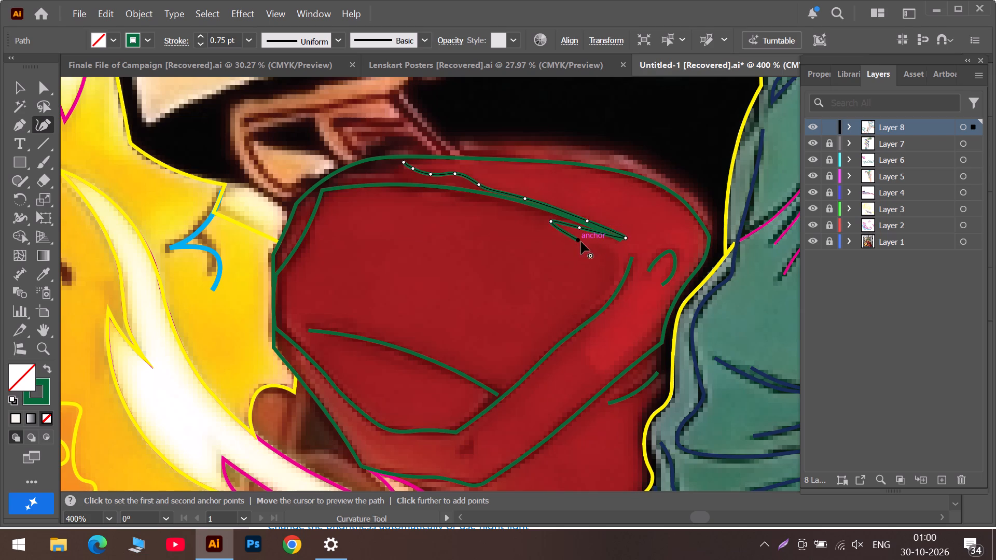
{"action": "left_click", "coordinate": [613, 249]}
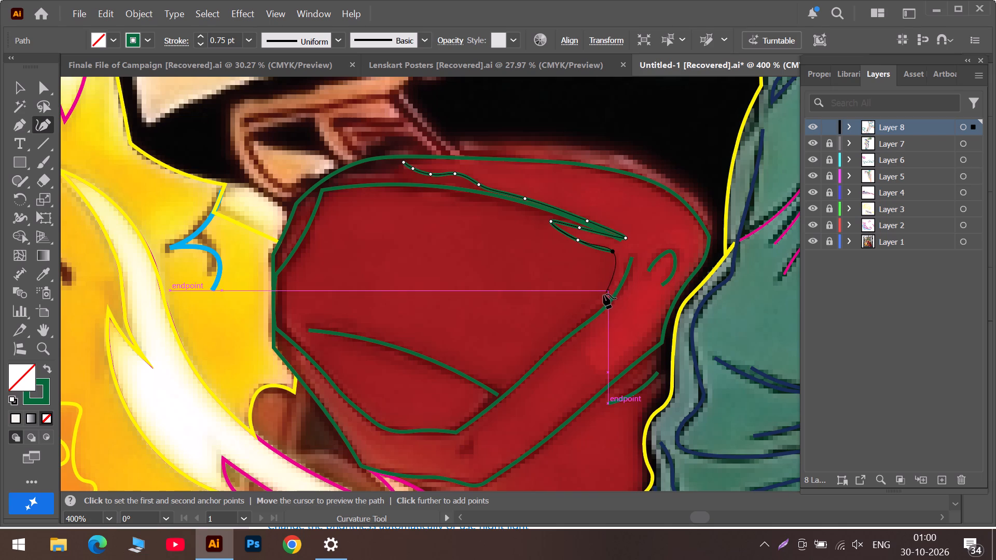
{"action": "left_click", "coordinate": [602, 294]}
{"action": "left_click", "coordinate": [580, 316]}
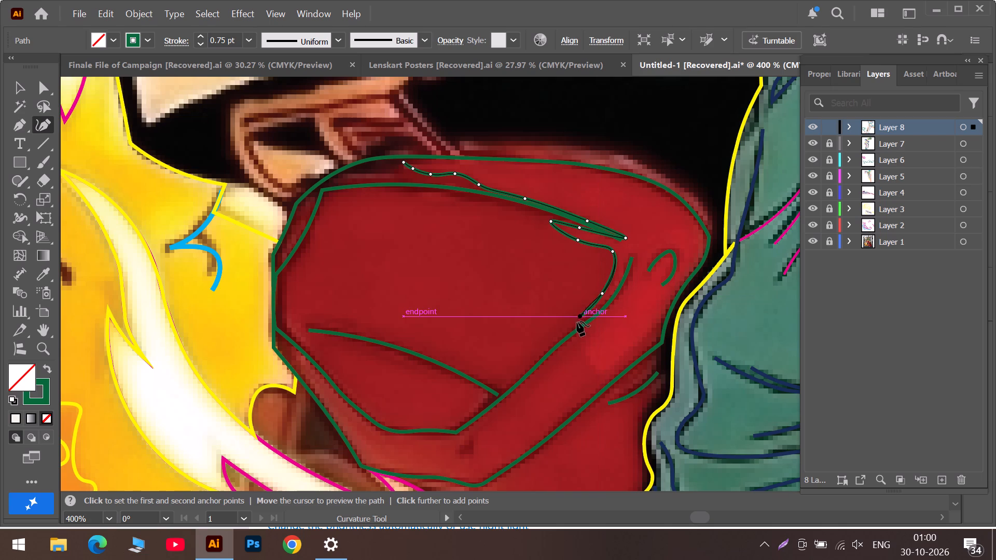
Continue the highlight path from the notch around the bright red area's lower lobe and up to the panel's leg-side edge.
{"action": "left_click", "coordinate": [604, 300]}
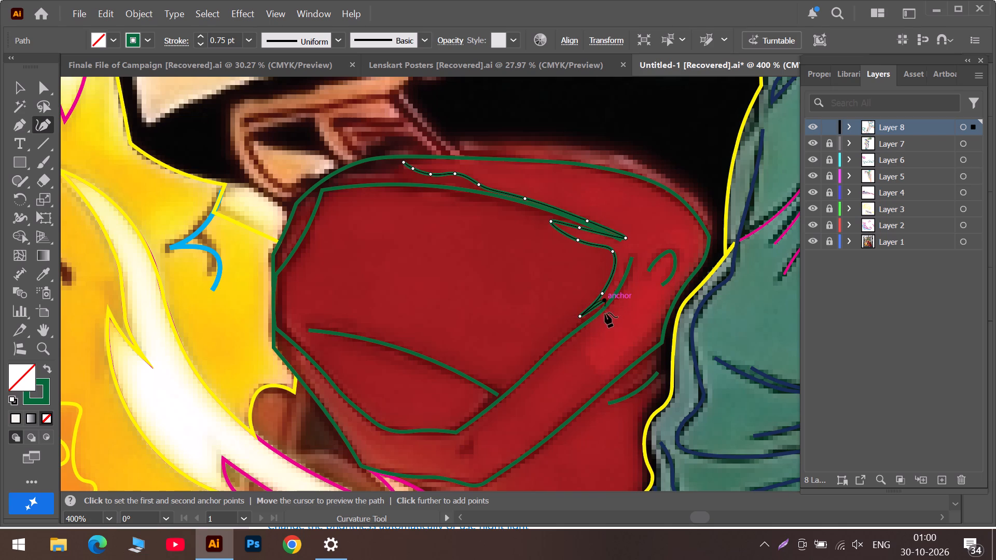
{"action": "left_click", "coordinate": [588, 334]}
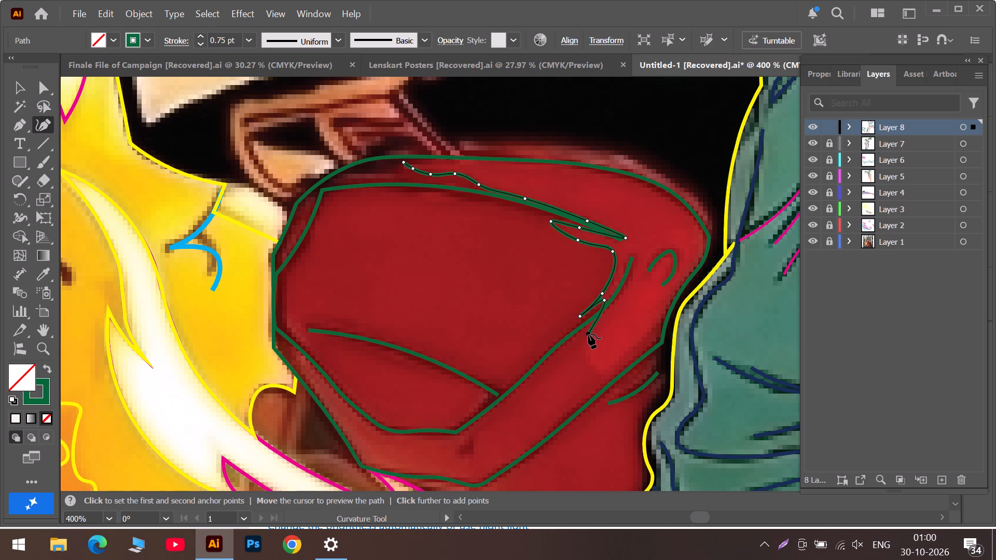
{"action": "left_click", "coordinate": [587, 359]}
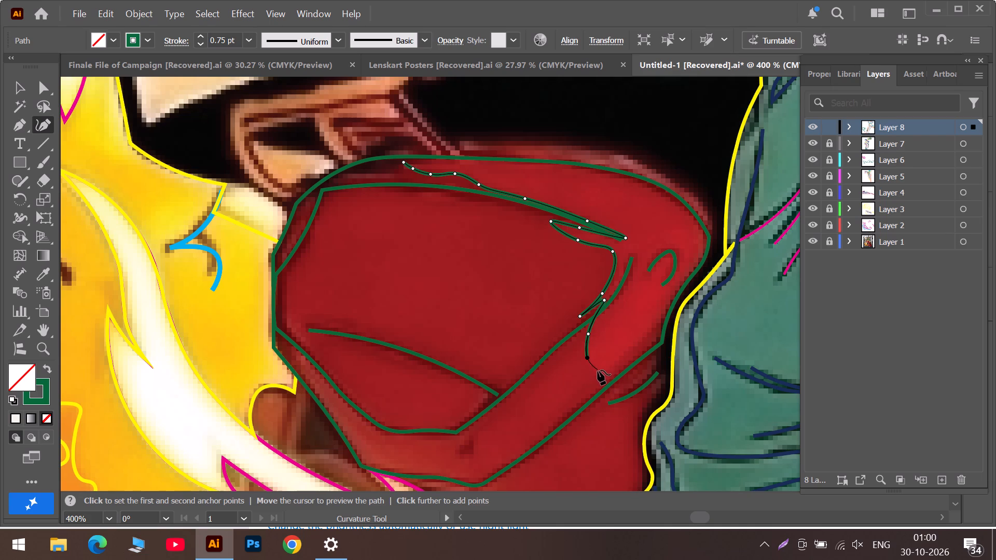
{"action": "left_click", "coordinate": [598, 372]}
{"action": "left_click", "coordinate": [636, 341]}
{"action": "left_click", "coordinate": [659, 321]}
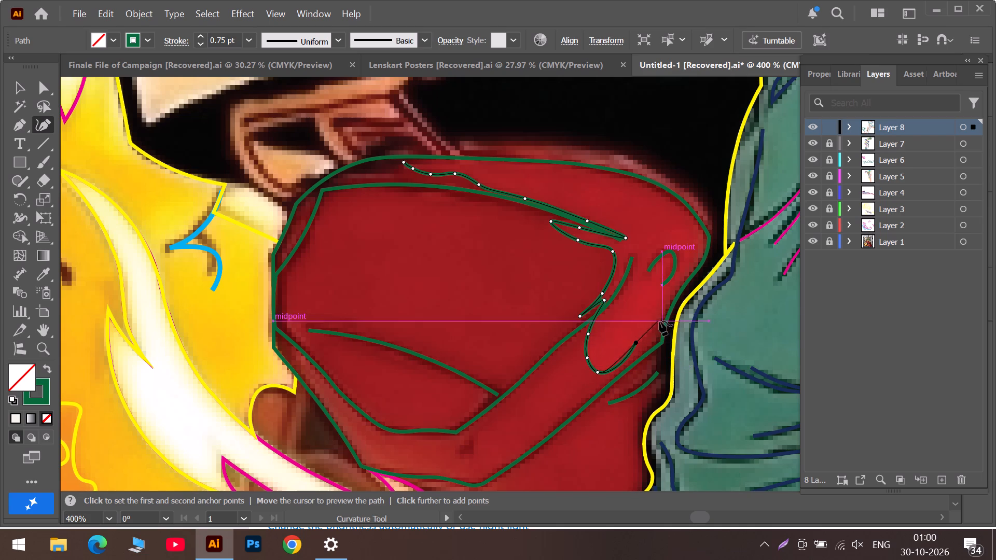
{"action": "left_click", "coordinate": [684, 271]}
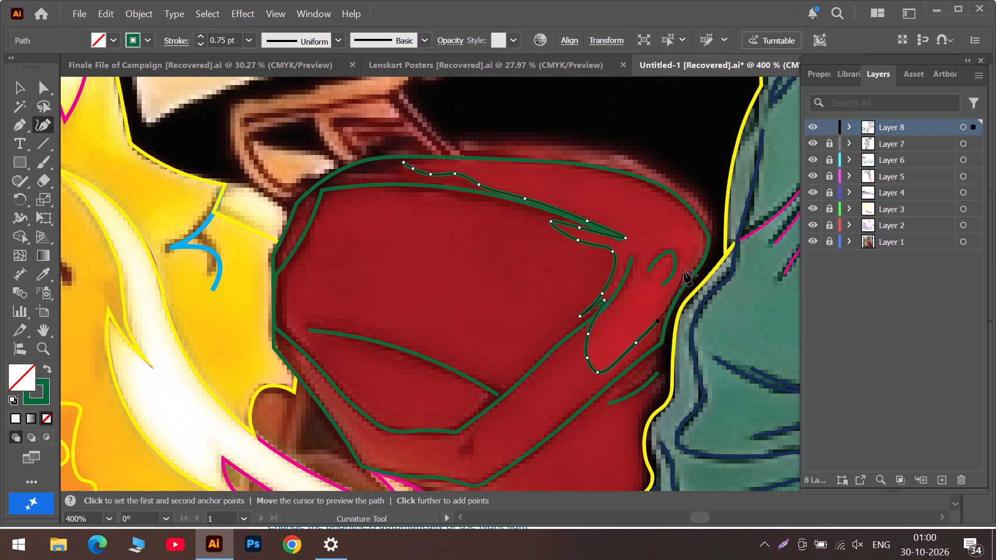
Change the highlight path's stroke colour to the teal blue from the recent colours.
{"action": "left_click", "coordinate": [150, 35]}
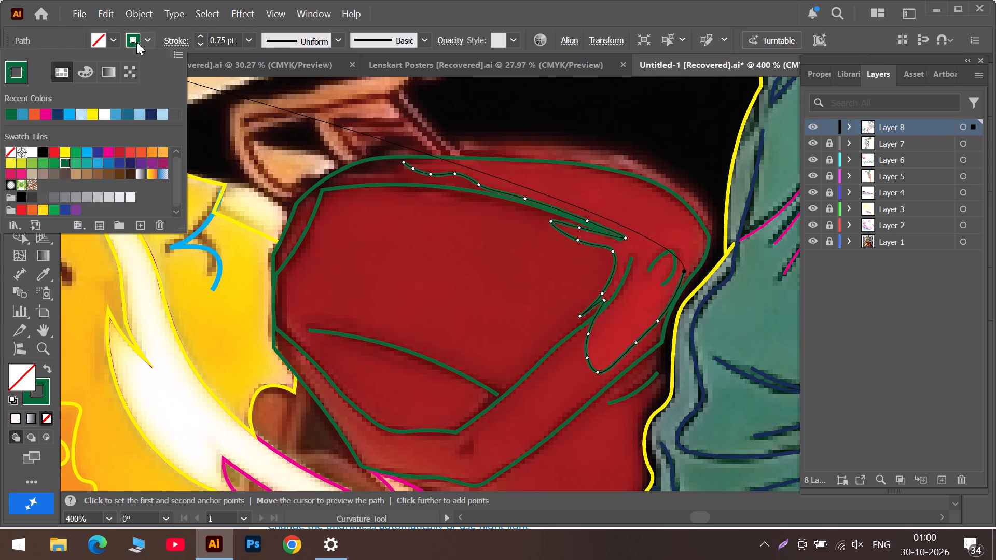
{"action": "left_click", "coordinate": [127, 115]}
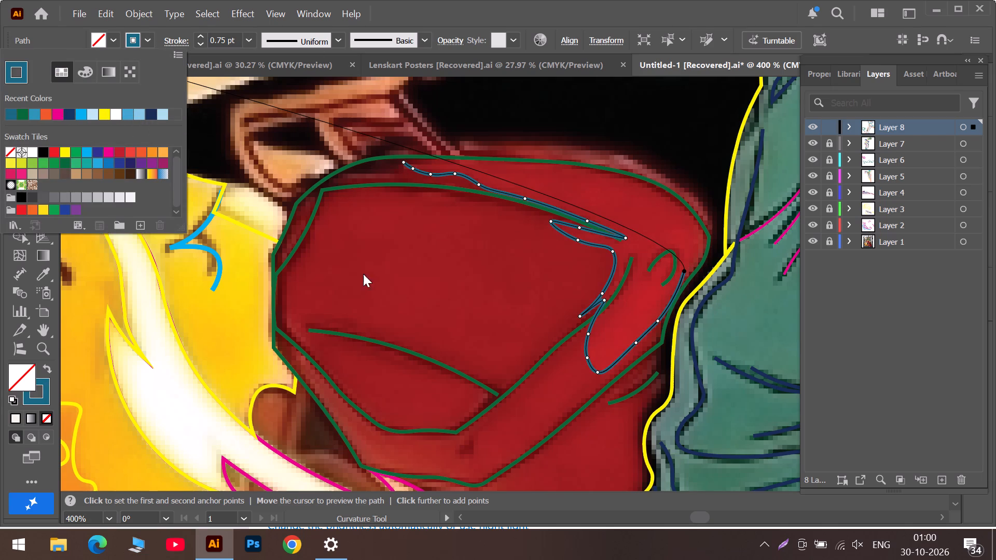
{"action": "left_click_drag", "start_coordinate": [587, 335], "coordinate": [581, 346]}
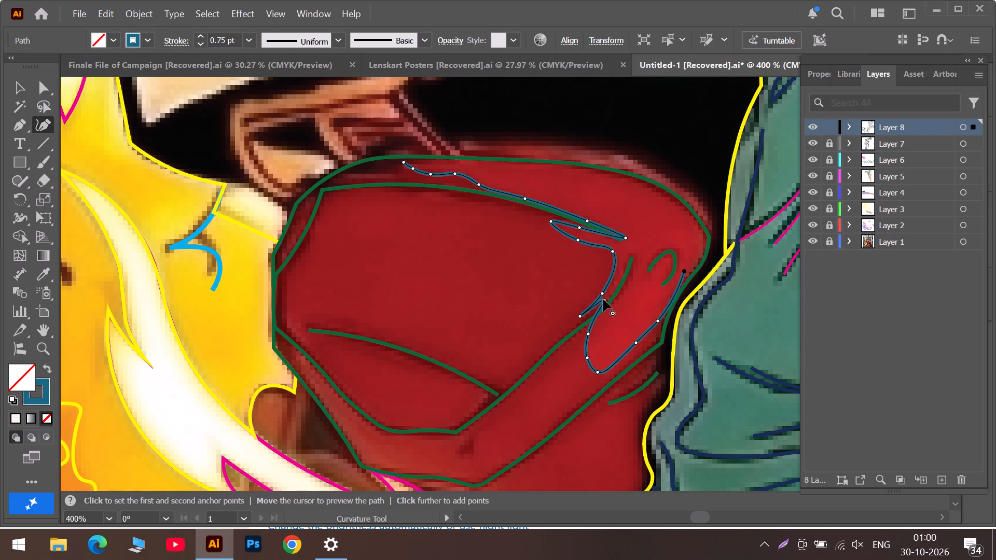
Refine the highlight path's lower notch by moving its outer anchor down and adding a corner anchor just above the lobe.
{"action": "left_click_drag", "start_coordinate": [604, 301], "coordinate": [604, 308]}
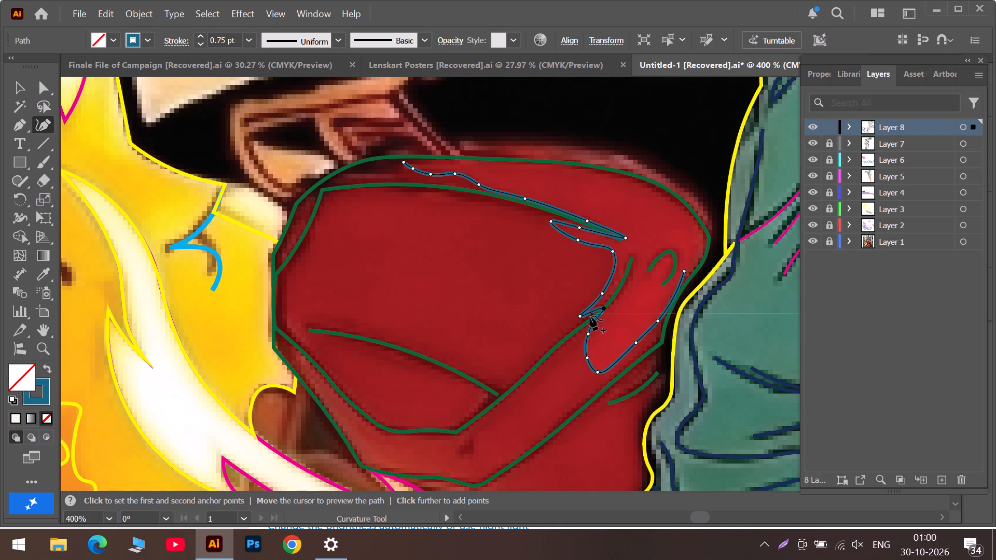
{"action": "left_click", "coordinate": [597, 317]}
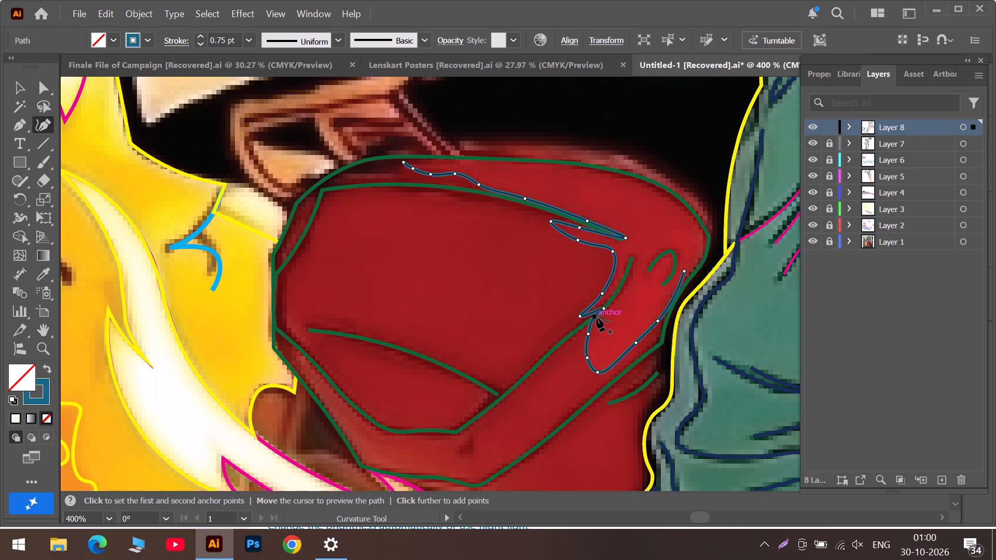
{"action": "double_click", "coordinate": [597, 317]}
{"action": "left_click_drag", "start_coordinate": [596, 317], "coordinate": [590, 320]}
Refine the highlight path's upper tip and fold-back by moving their anchors closer along the panel's inner top line.
{"action": "scroll", "coordinate": [594, 335], "scroll_direction": "up", "scroll_amount": 5}
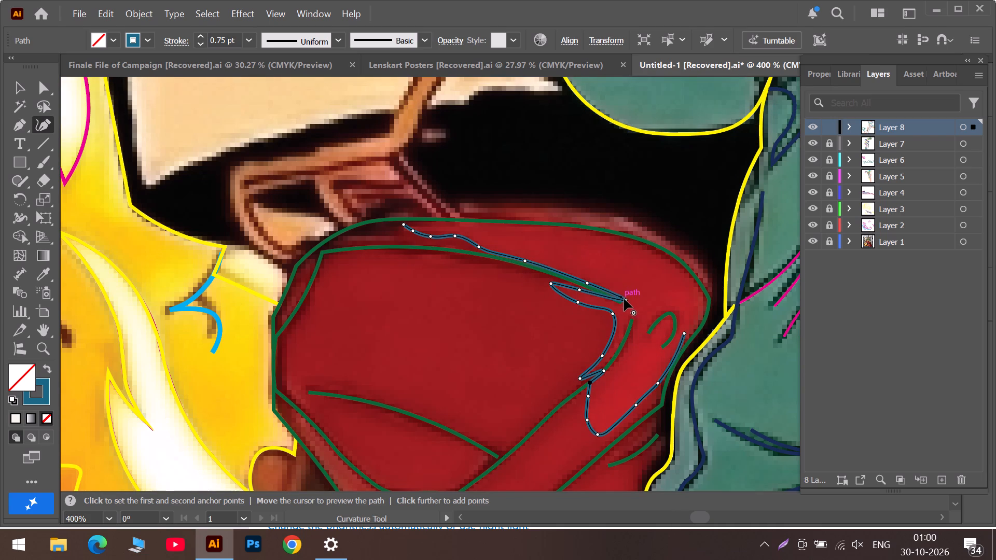
{"action": "left_click_drag", "start_coordinate": [625, 298], "coordinate": [619, 299]}
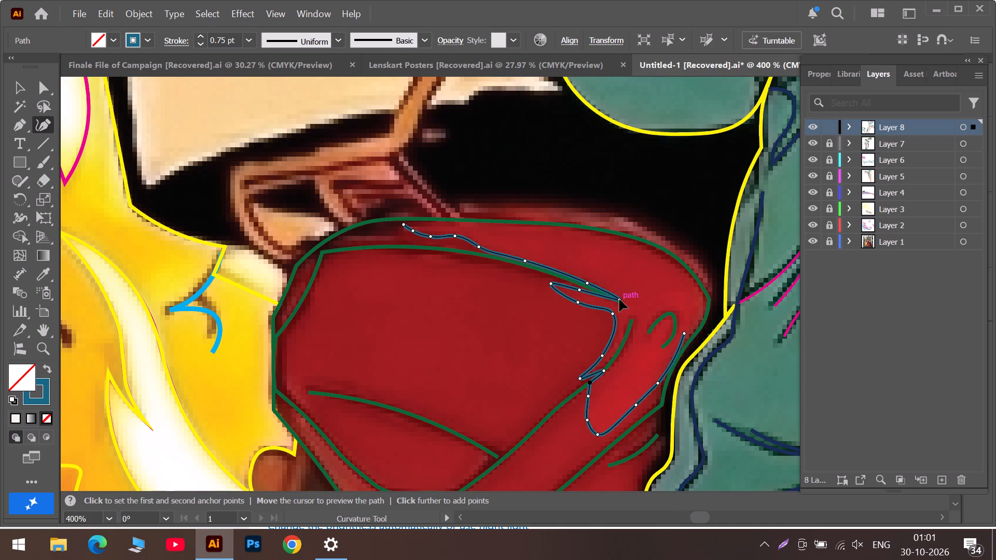
{"action": "left_click_drag", "start_coordinate": [619, 299], "coordinate": [619, 301]}
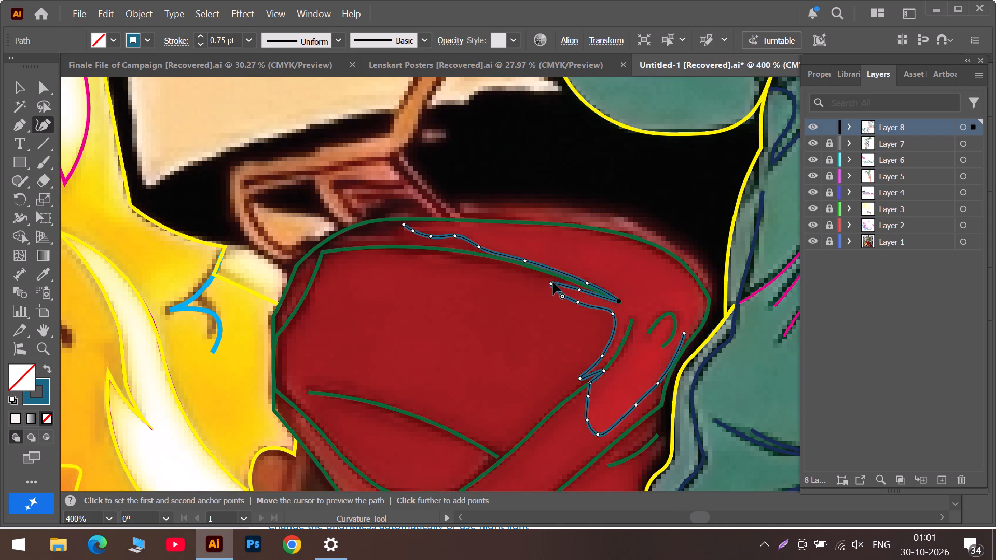
{"action": "left_click_drag", "start_coordinate": [553, 282], "coordinate": [554, 274]}
{"action": "left_click_drag", "start_coordinate": [579, 289], "coordinate": [586, 284]}
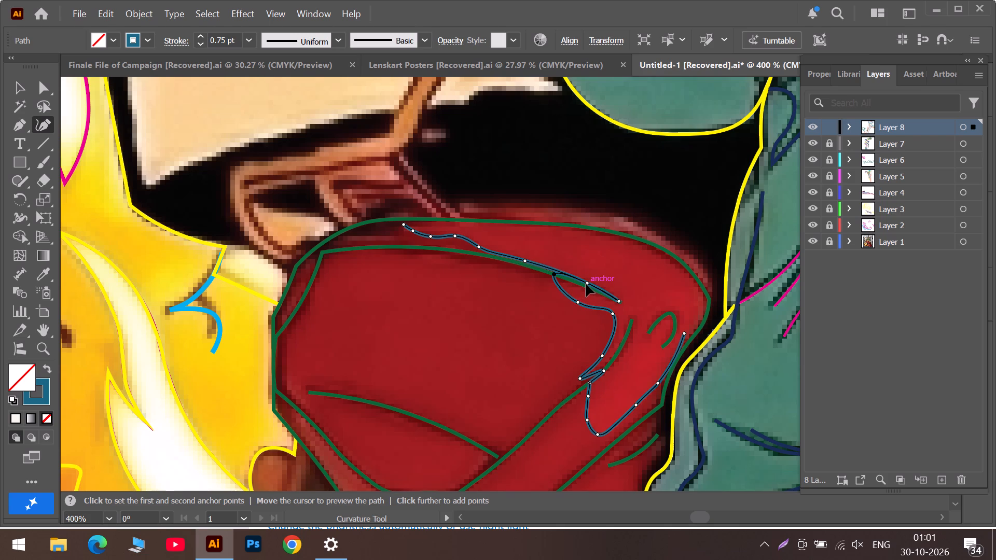
Refine the highlight path's fold-back by moving its anchor along the panel's inner top line and adding another anchor nearer the tip.
{"action": "left_click_drag", "start_coordinate": [586, 284], "coordinate": [585, 284]}
{"action": "left_click_drag", "start_coordinate": [588, 282], "coordinate": [586, 282]}
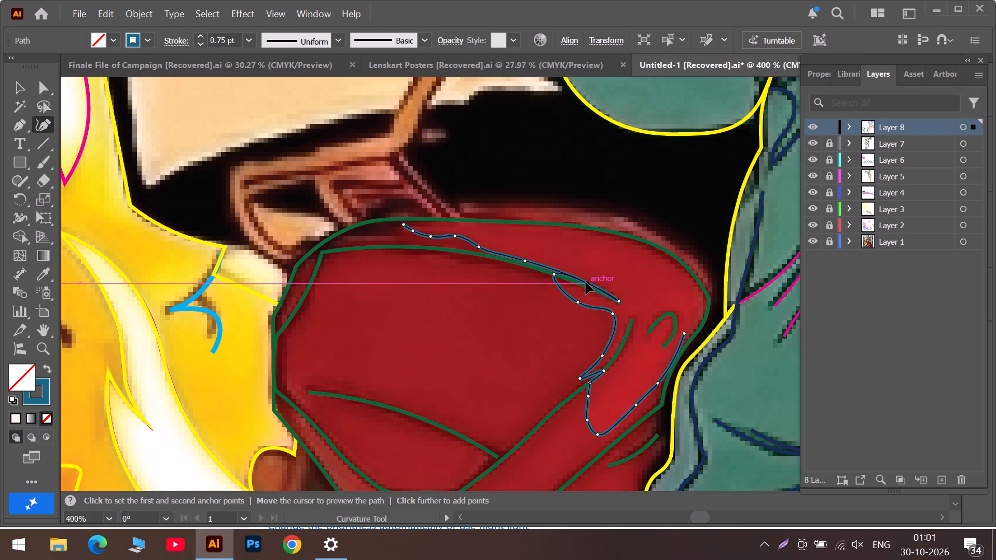
{"action": "left_click_drag", "start_coordinate": [586, 282], "coordinate": [583, 284]}
{"action": "left_click", "coordinate": [588, 284]}
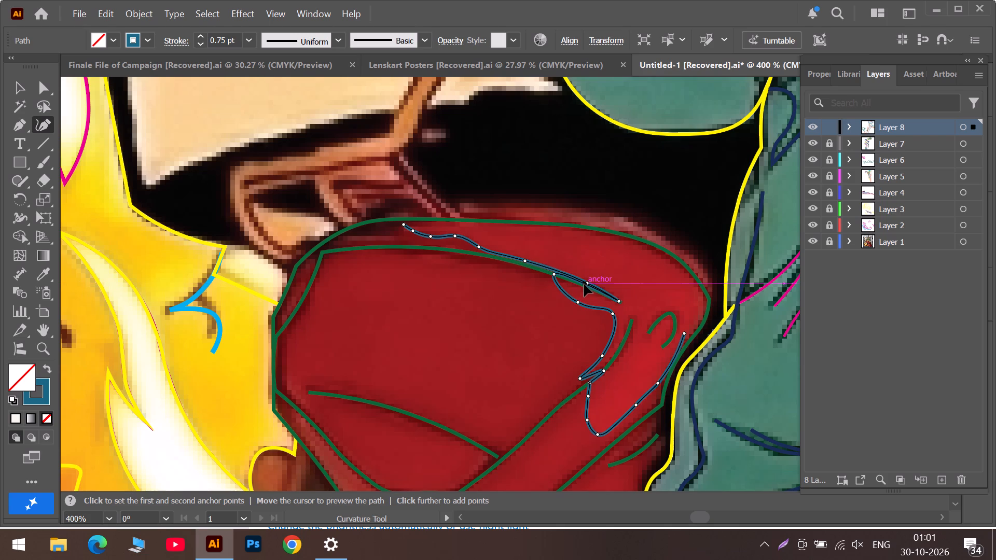
{"action": "left_click_drag", "start_coordinate": [588, 283], "coordinate": [590, 284]}
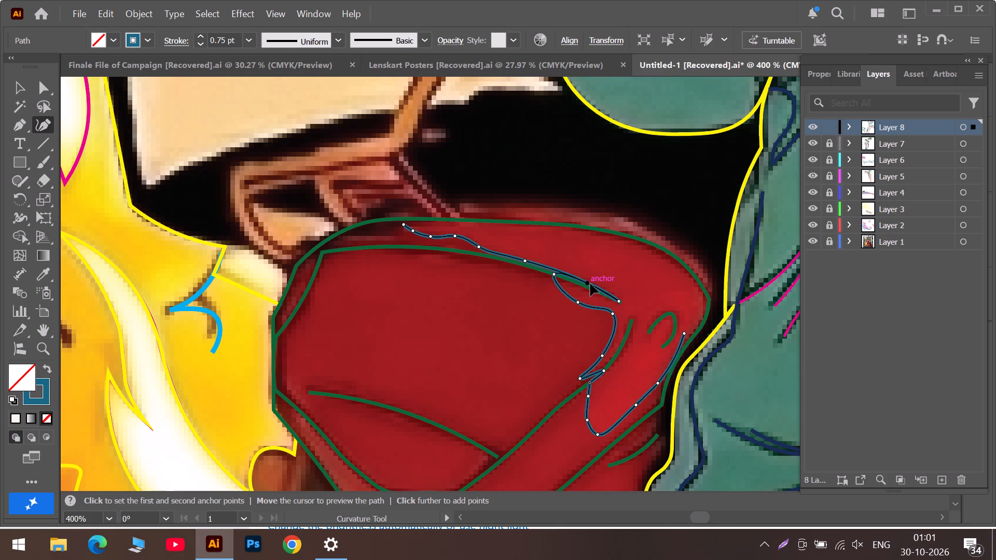
{"action": "left_click_drag", "start_coordinate": [590, 284], "coordinate": [571, 278]}
{"action": "left_click", "coordinate": [586, 283]}
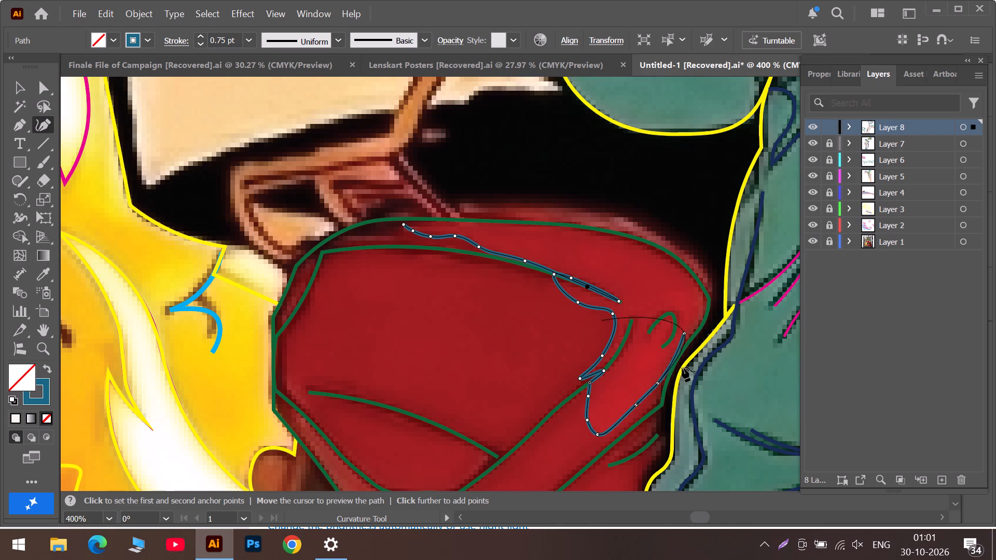
Continue the highlight path around the red panel's outer corner and along its top edge, closing it at the starting point.
{"action": "left_click", "coordinate": [698, 310]}
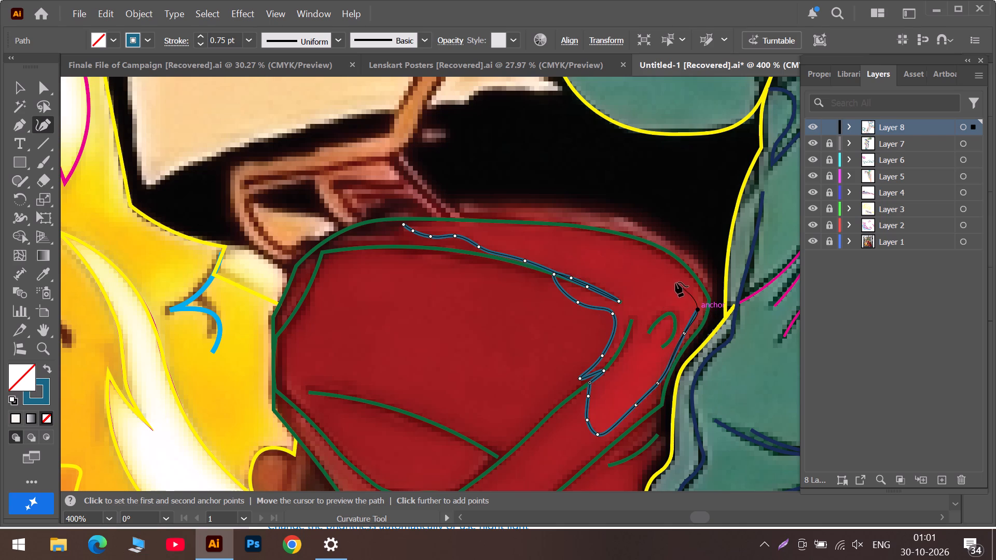
{"action": "left_click", "coordinate": [666, 263]}
{"action": "left_click", "coordinate": [568, 231]}
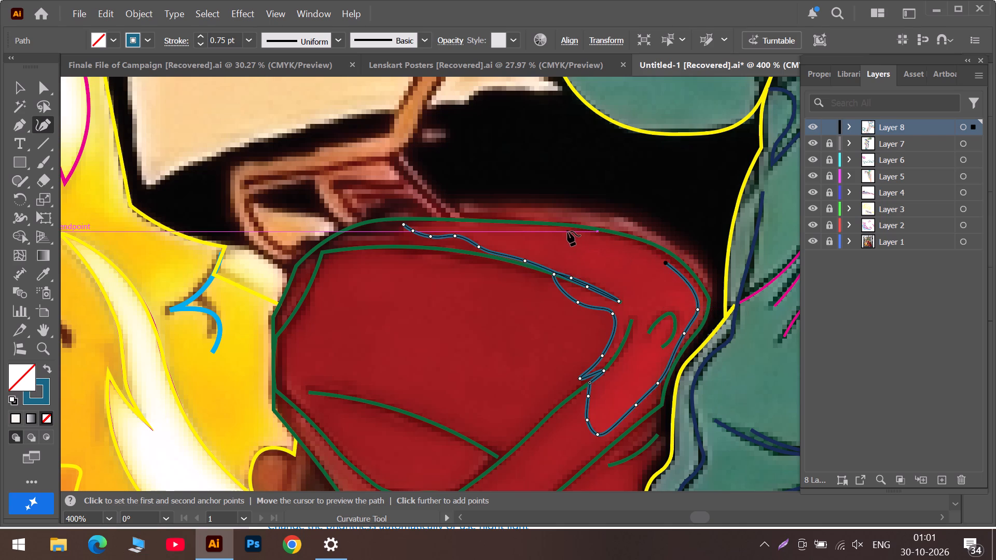
{"action": "left_click", "coordinate": [453, 223]}
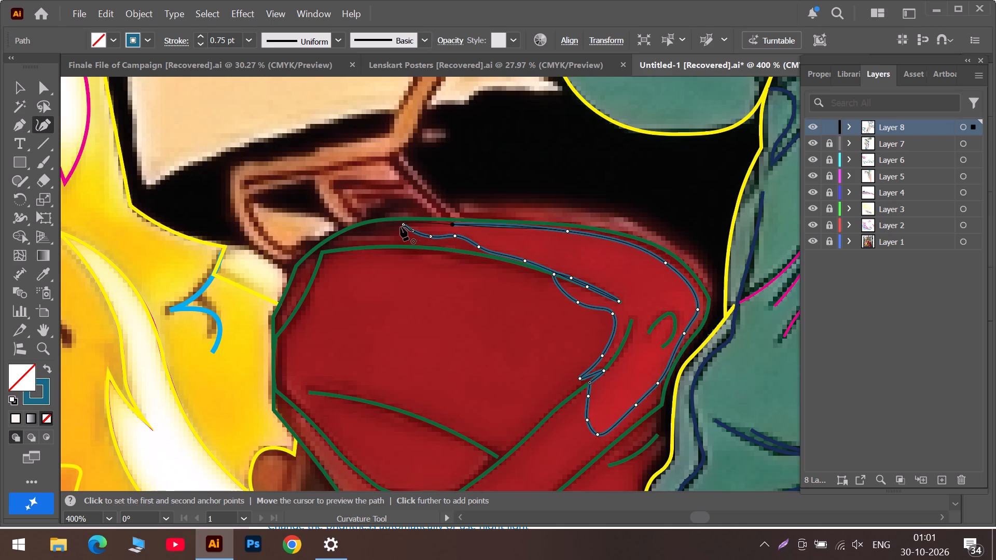
{"action": "triple_click", "coordinate": [403, 225]}
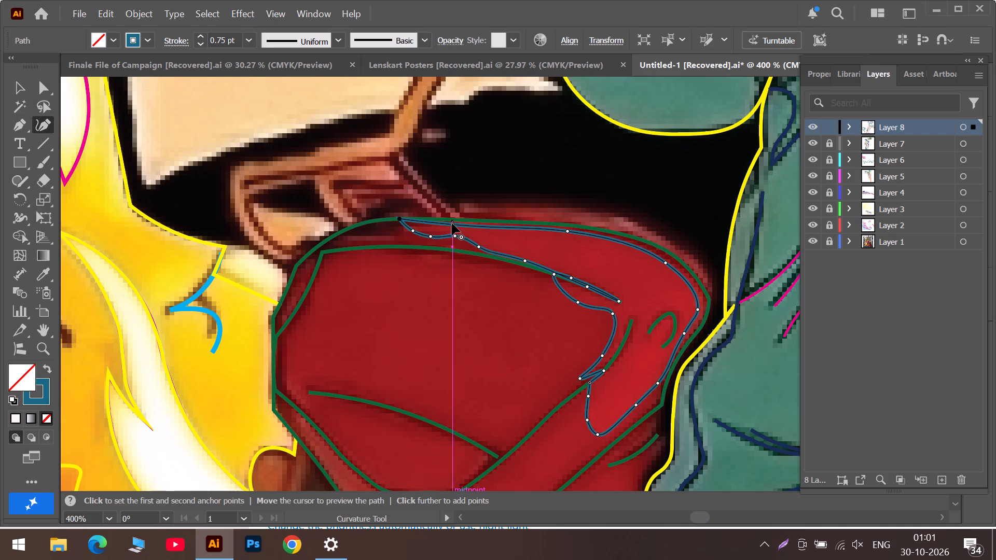
Align the highlight shape's top edge and outer corner with the green panel outline, making the outermost anchor a corner and adding one above it.
{"action": "left_click_drag", "start_coordinate": [453, 226], "coordinate": [455, 220]}
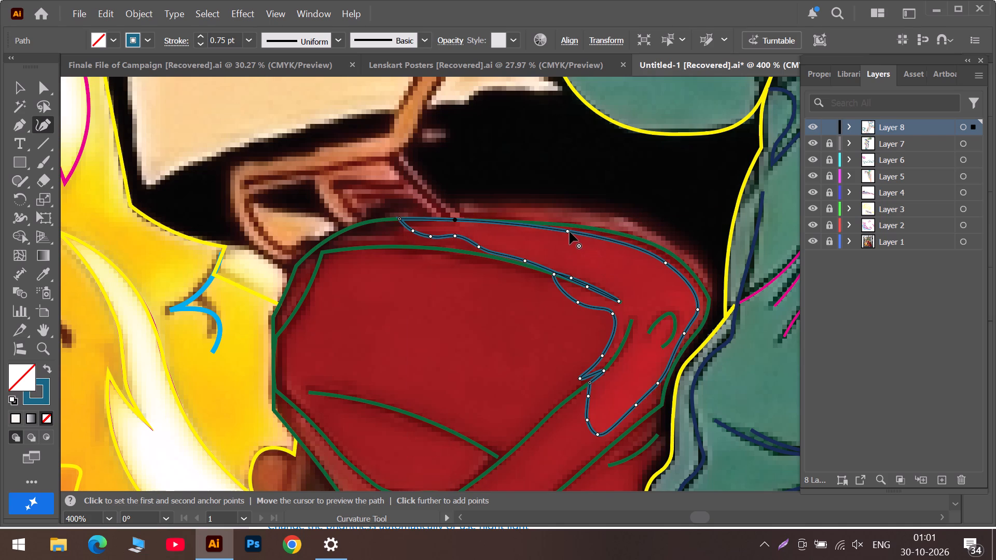
{"action": "left_click_drag", "start_coordinate": [569, 231], "coordinate": [559, 224]}
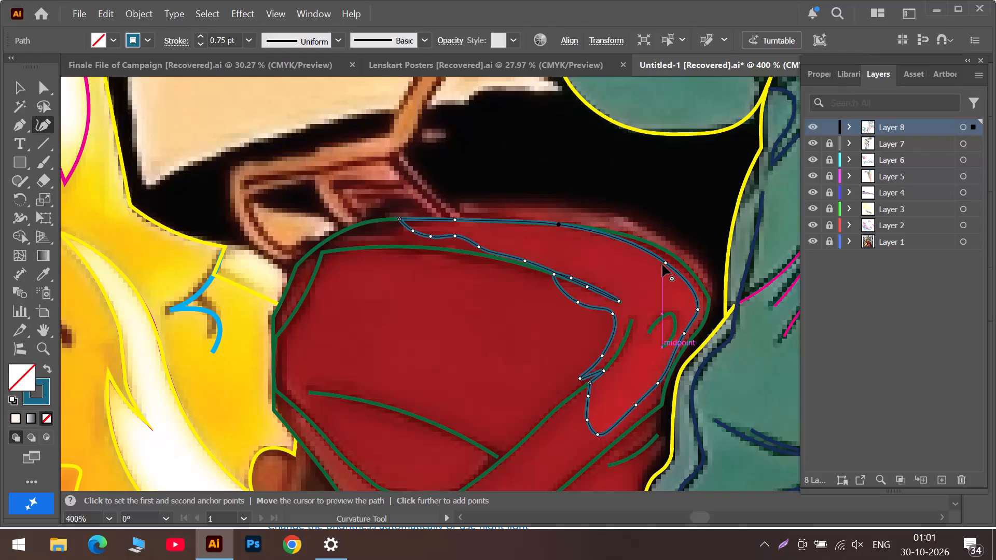
{"action": "left_click_drag", "start_coordinate": [667, 262], "coordinate": [655, 244]}
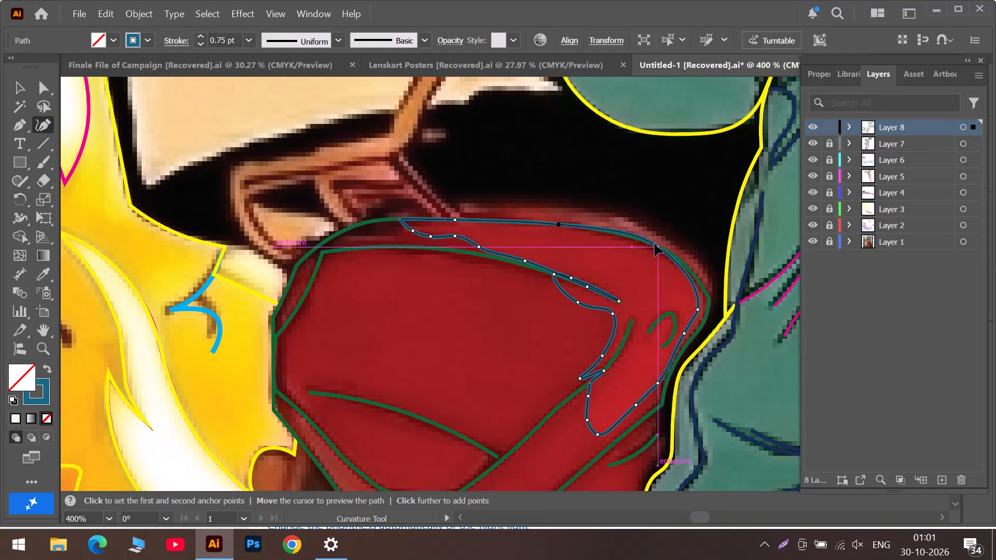
{"action": "left_click_drag", "start_coordinate": [655, 244], "coordinate": [637, 239]}
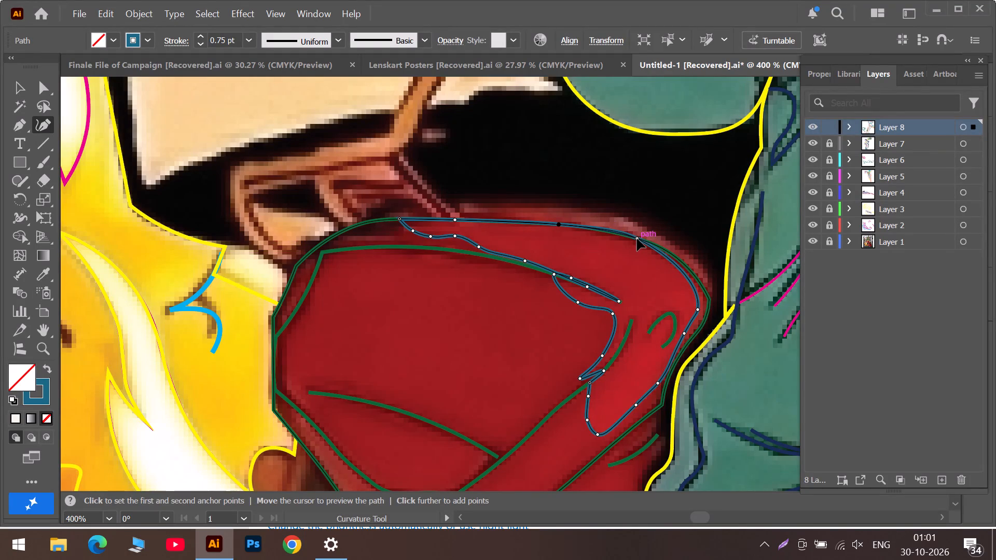
{"action": "left_click_drag", "start_coordinate": [637, 239], "coordinate": [629, 237]}
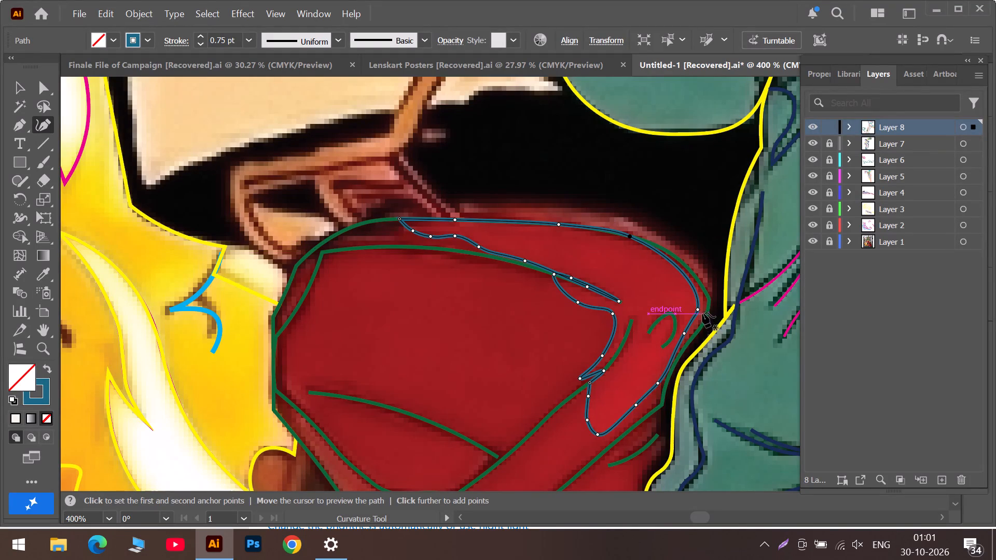
{"action": "double_click", "coordinate": [699, 310]}
{"action": "left_click_drag", "start_coordinate": [699, 310], "coordinate": [706, 303]}
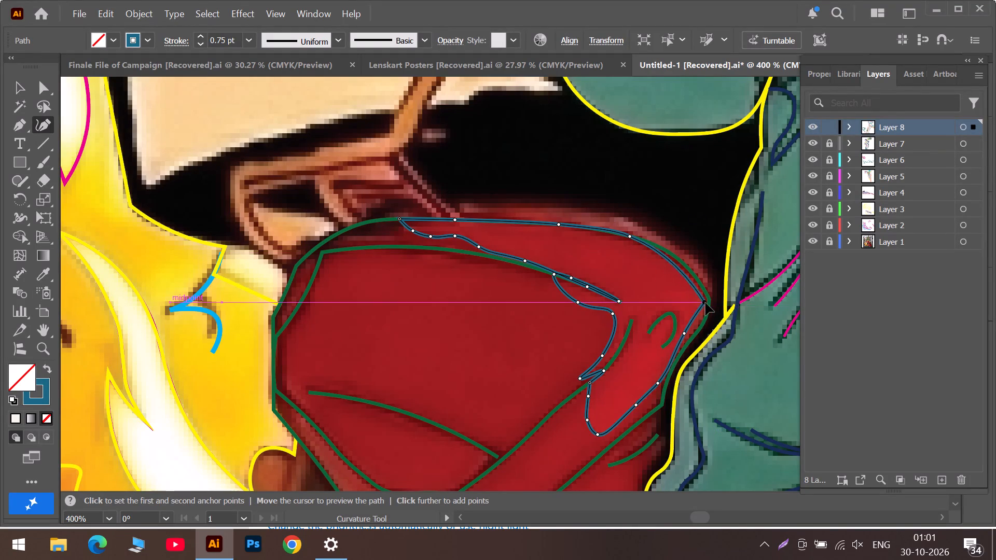
{"action": "left_click_drag", "start_coordinate": [706, 303], "coordinate": [709, 297]}
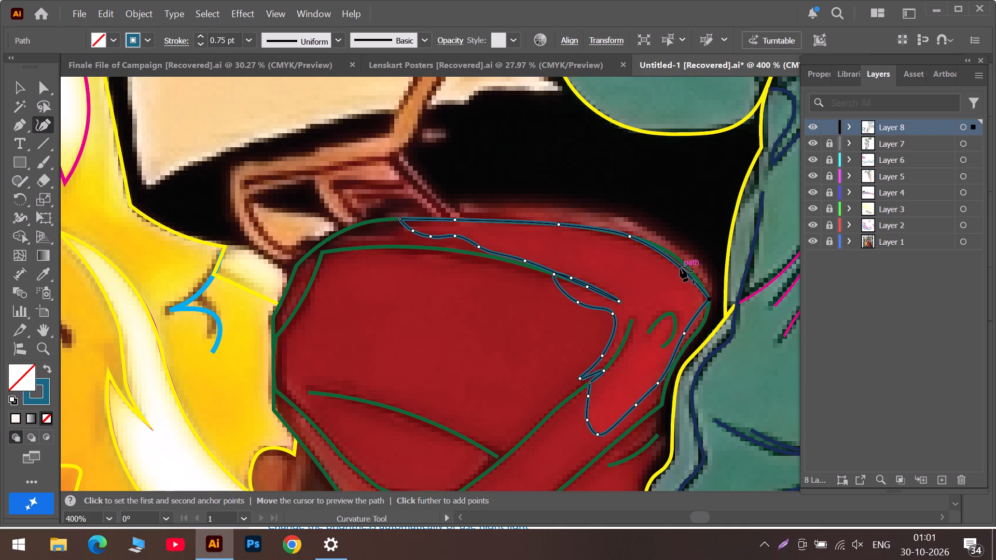
{"action": "left_click", "coordinate": [680, 267]}
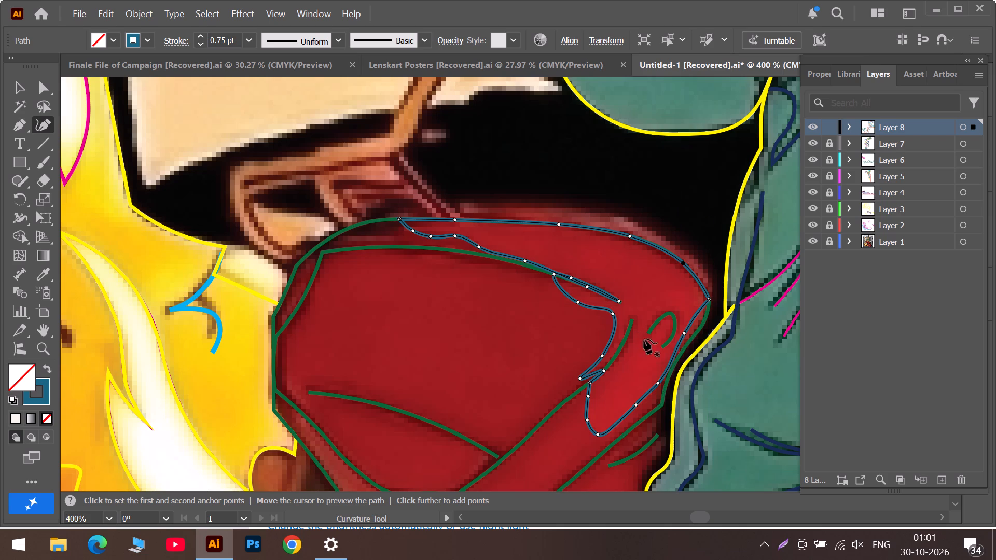
Fit the highlight shape's leg-side edge to the green panel outline by moving its upper anchor and adding anchors below it.
{"action": "left_click_drag", "start_coordinate": [685, 332], "coordinate": [696, 334]}
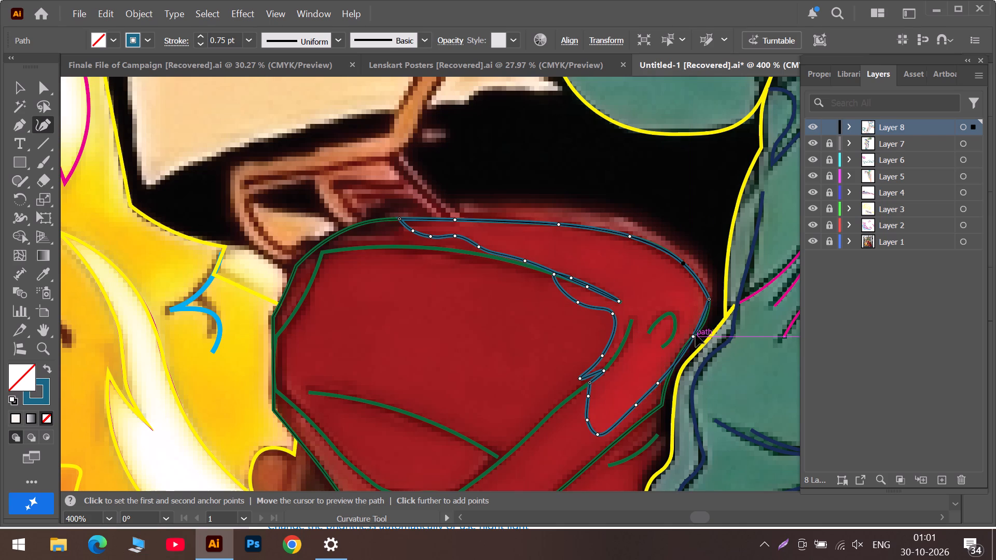
{"action": "left_click_drag", "start_coordinate": [696, 334], "coordinate": [707, 318]}
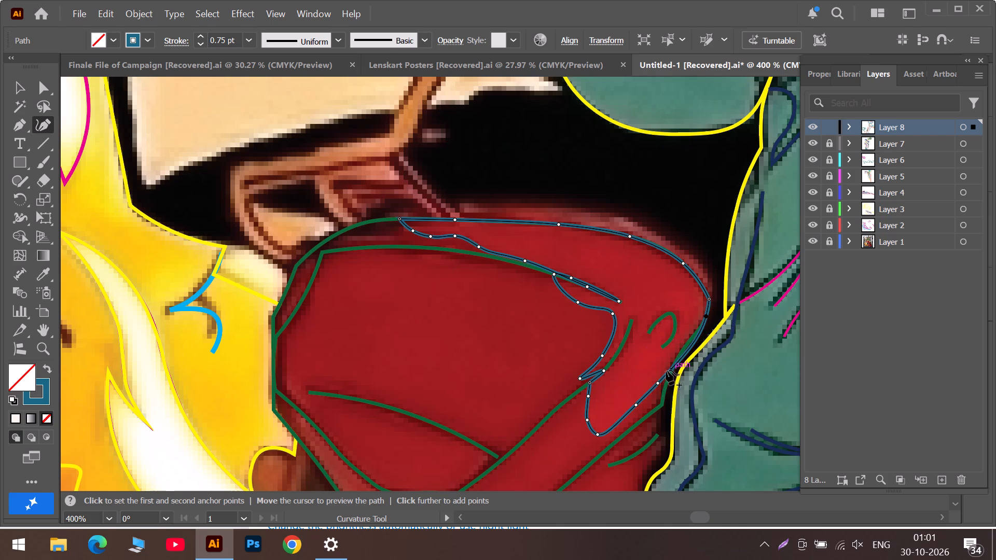
{"action": "left_click_drag", "start_coordinate": [695, 342], "coordinate": [694, 343]}
{"action": "left_click_drag", "start_coordinate": [694, 343], "coordinate": [684, 348]}
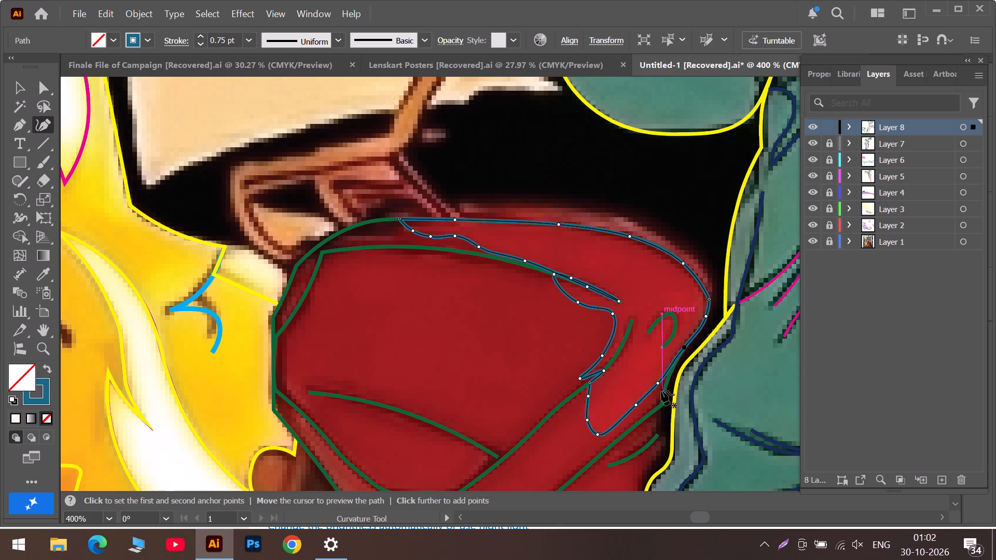
{"action": "double_click", "coordinate": [670, 369]}
{"action": "left_click", "coordinate": [670, 369]}
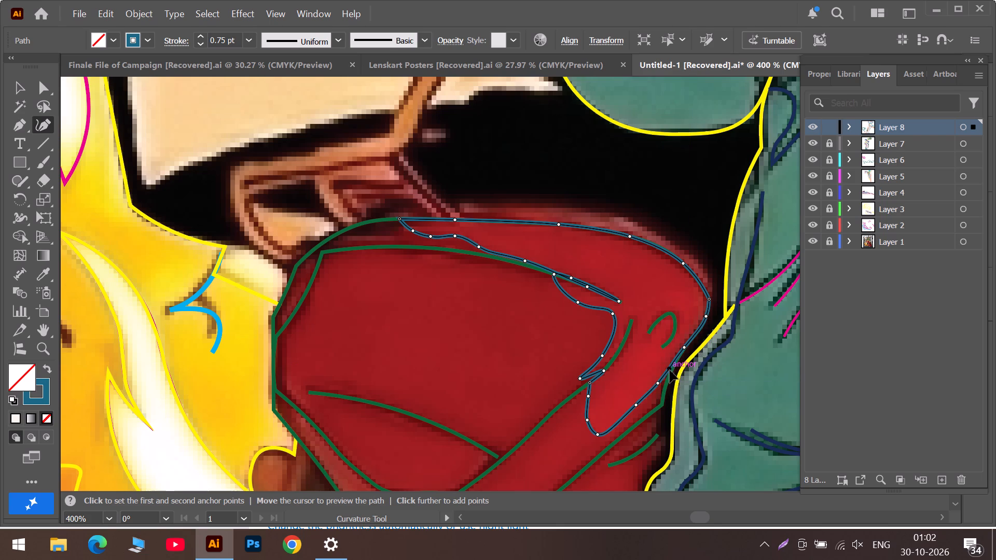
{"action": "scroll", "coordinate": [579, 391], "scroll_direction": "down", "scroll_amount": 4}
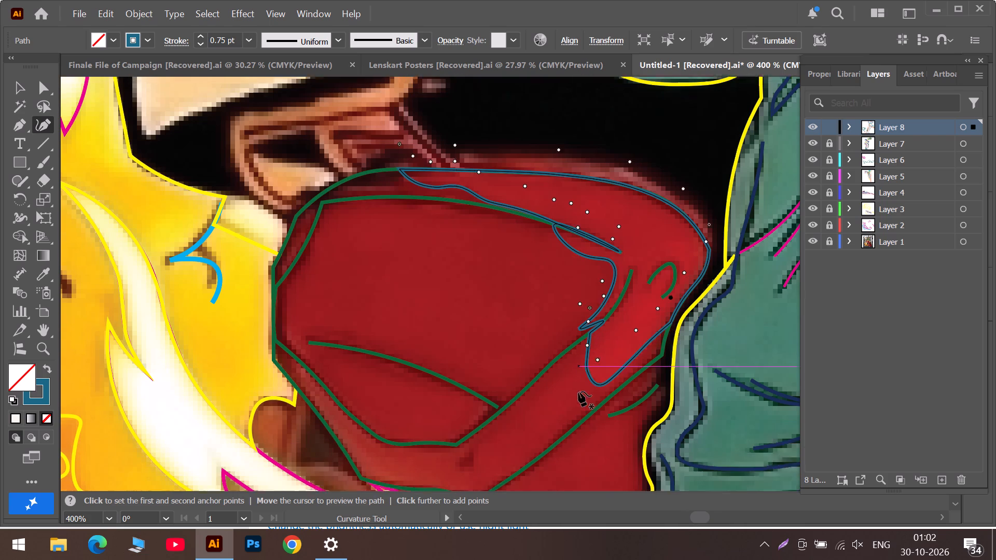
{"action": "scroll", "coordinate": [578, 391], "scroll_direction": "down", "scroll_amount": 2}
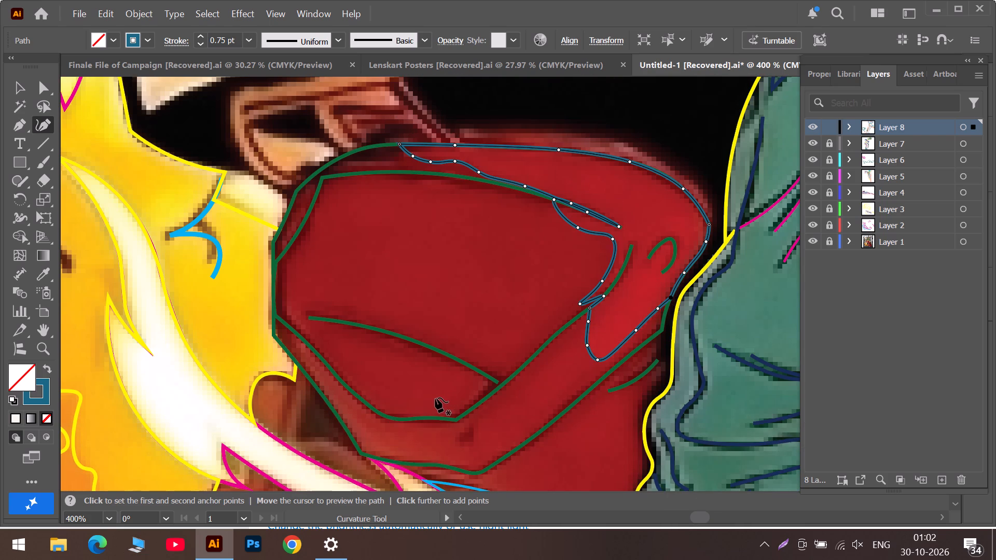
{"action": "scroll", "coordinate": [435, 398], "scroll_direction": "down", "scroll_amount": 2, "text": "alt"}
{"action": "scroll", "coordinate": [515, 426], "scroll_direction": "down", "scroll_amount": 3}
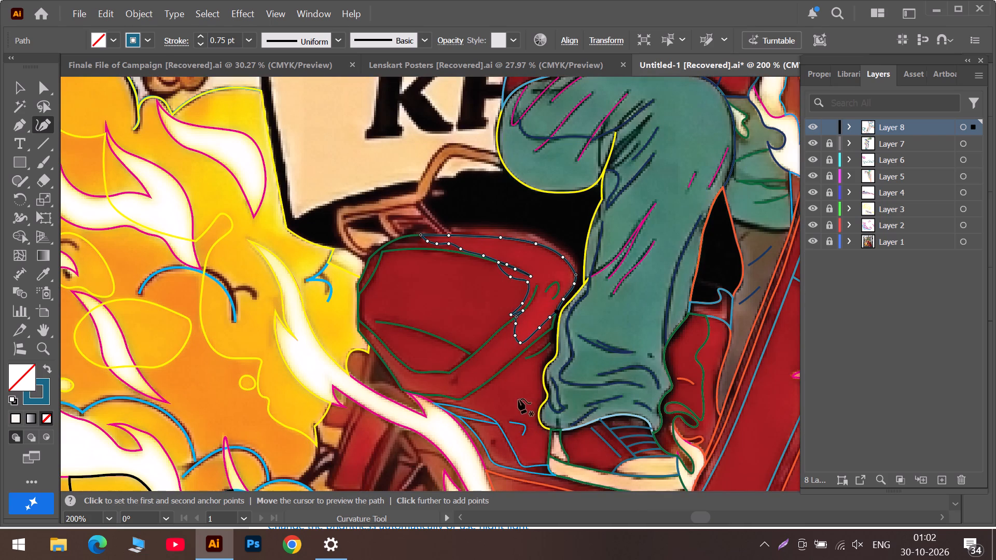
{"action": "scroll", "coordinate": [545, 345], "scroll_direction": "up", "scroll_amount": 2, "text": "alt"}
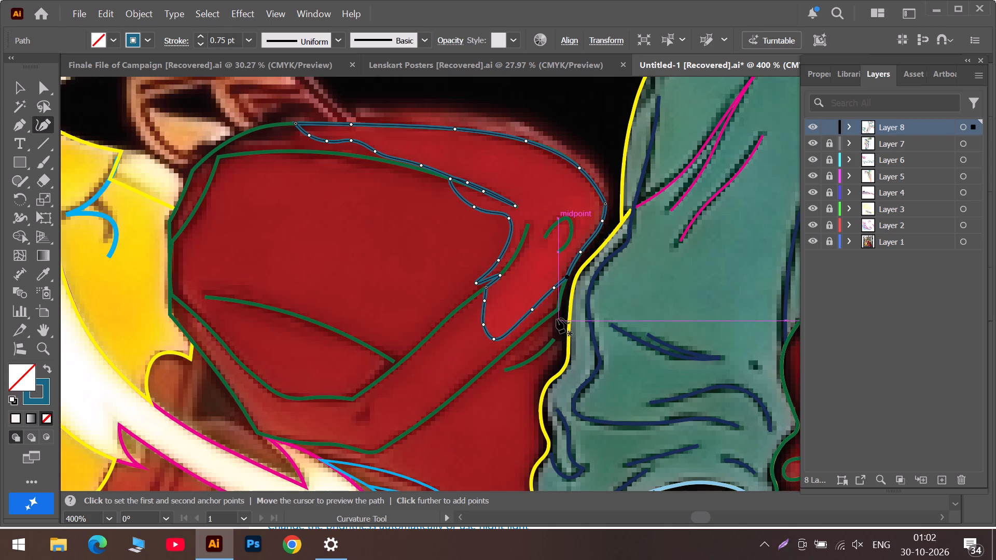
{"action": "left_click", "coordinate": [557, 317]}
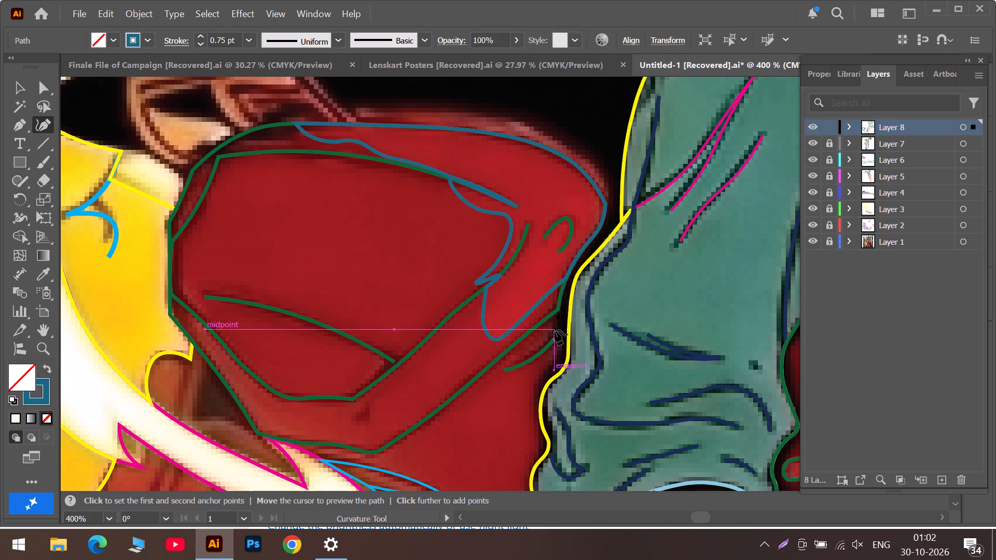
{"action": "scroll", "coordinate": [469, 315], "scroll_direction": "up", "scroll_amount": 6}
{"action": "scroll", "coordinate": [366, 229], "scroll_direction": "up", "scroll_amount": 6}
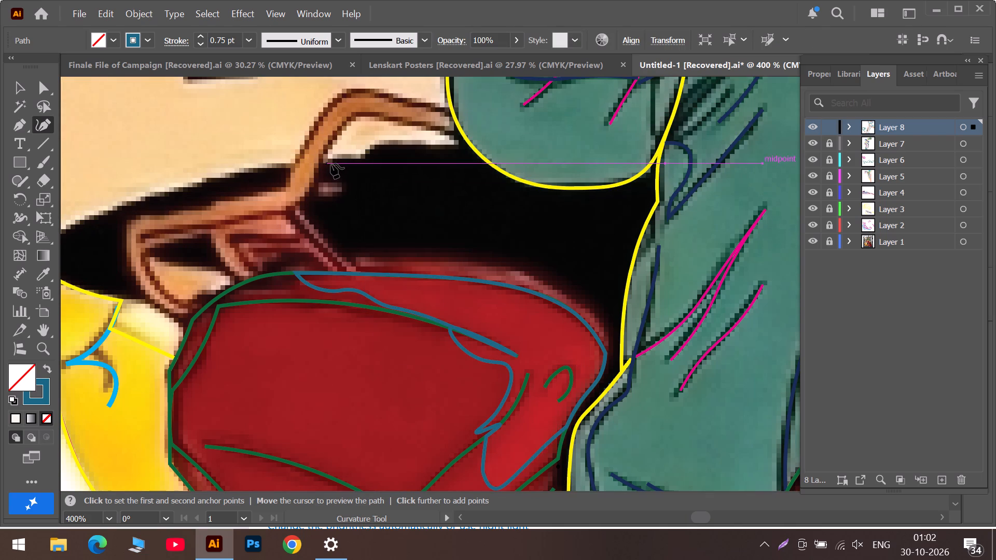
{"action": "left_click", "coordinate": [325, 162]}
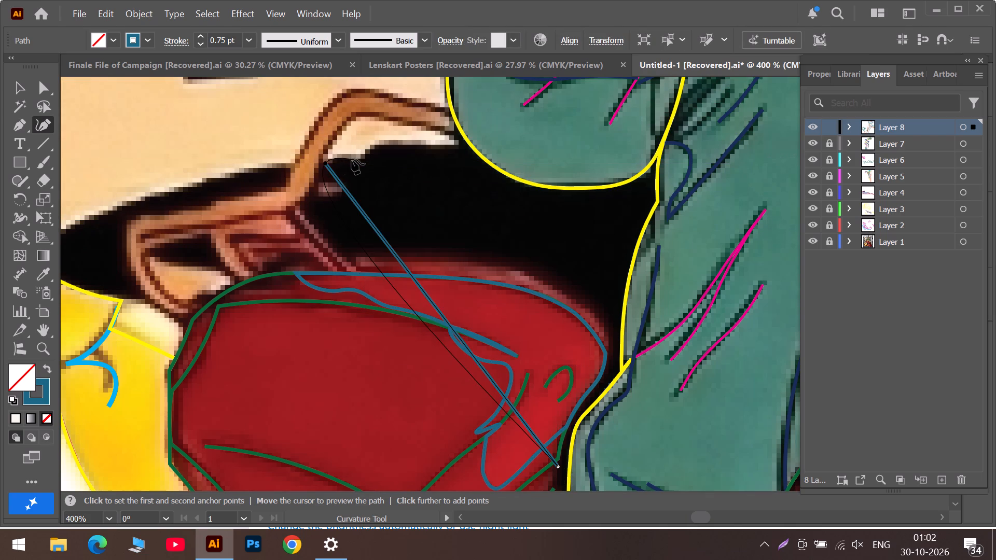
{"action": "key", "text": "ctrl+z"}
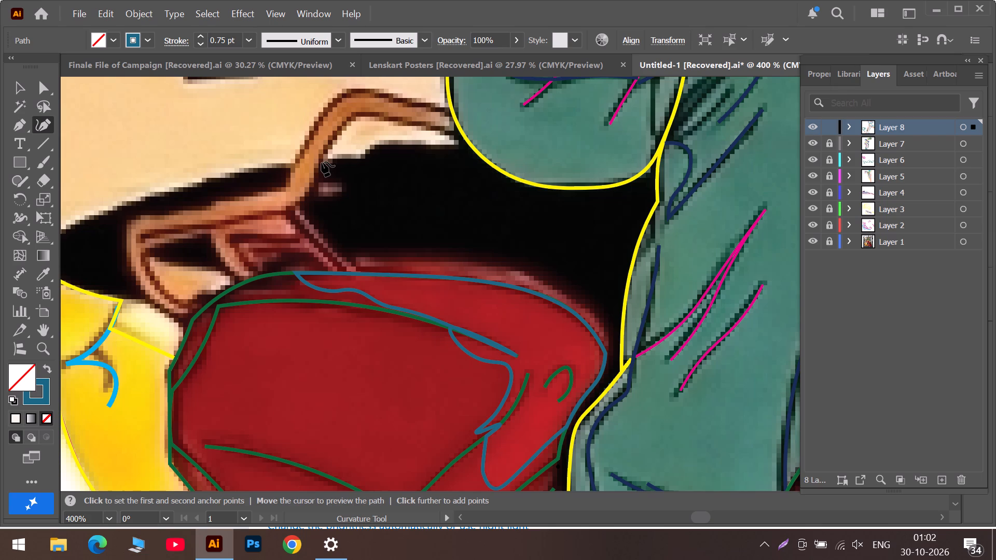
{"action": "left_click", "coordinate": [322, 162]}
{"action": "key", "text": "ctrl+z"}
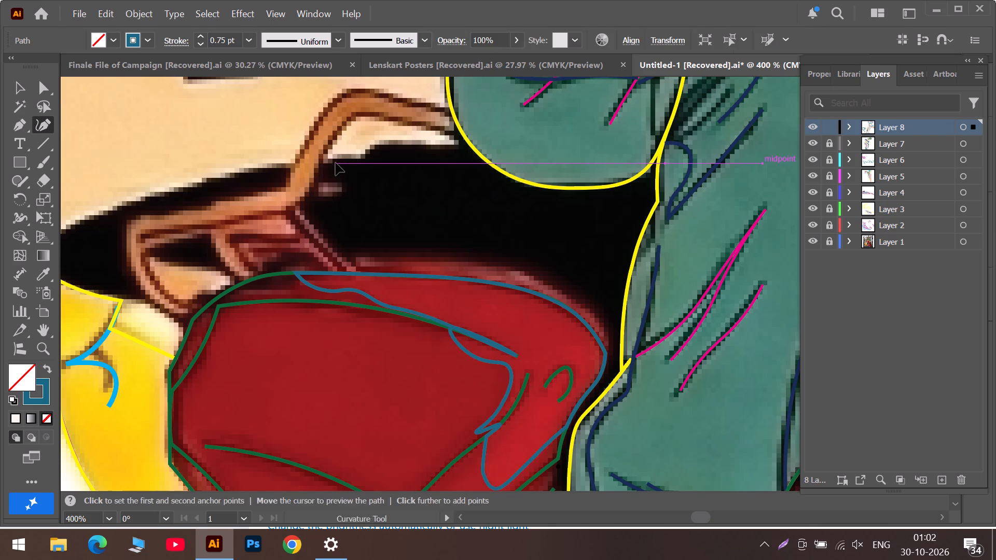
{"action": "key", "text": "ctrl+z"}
Start a Curvature path along the black gap's top edge, from the orange rack bar under the cream area to a corner at the green shirt.
{"action": "left_click", "coordinate": [322, 164]}
{"action": "left_click", "coordinate": [343, 160]}
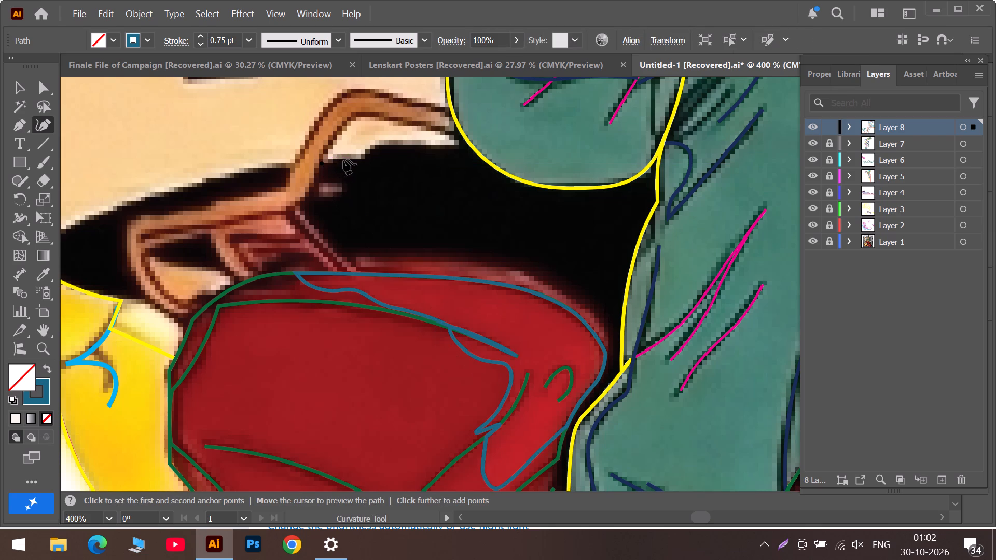
{"action": "left_click", "coordinate": [361, 158]}
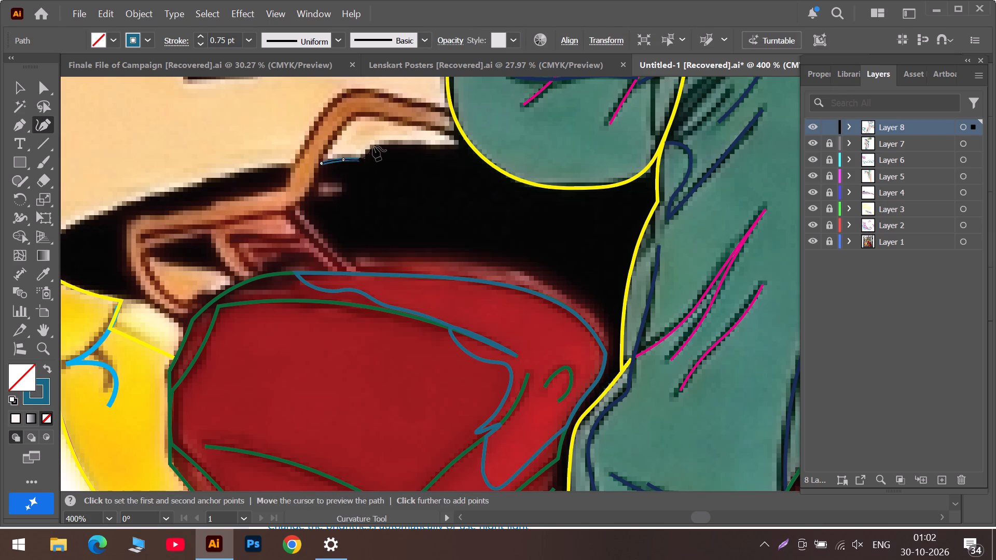
{"action": "left_click", "coordinate": [373, 146]}
{"action": "double_click", "coordinate": [374, 147]}
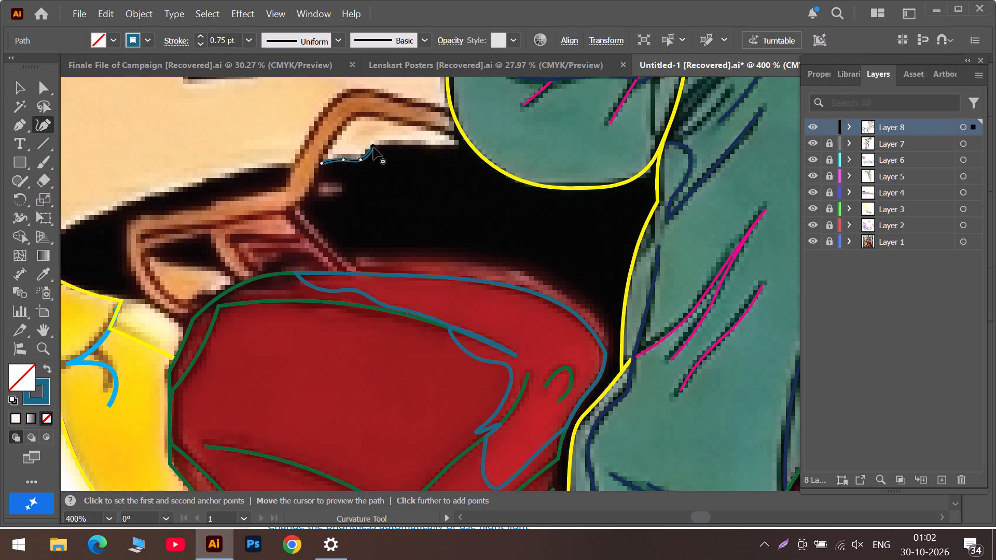
{"action": "left_click", "coordinate": [406, 148]}
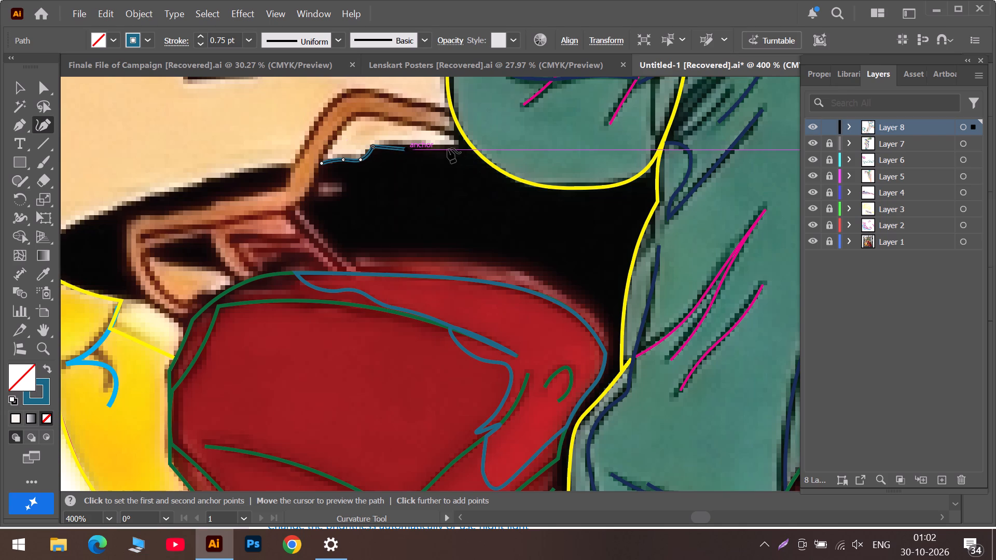
{"action": "left_click", "coordinate": [461, 142]}
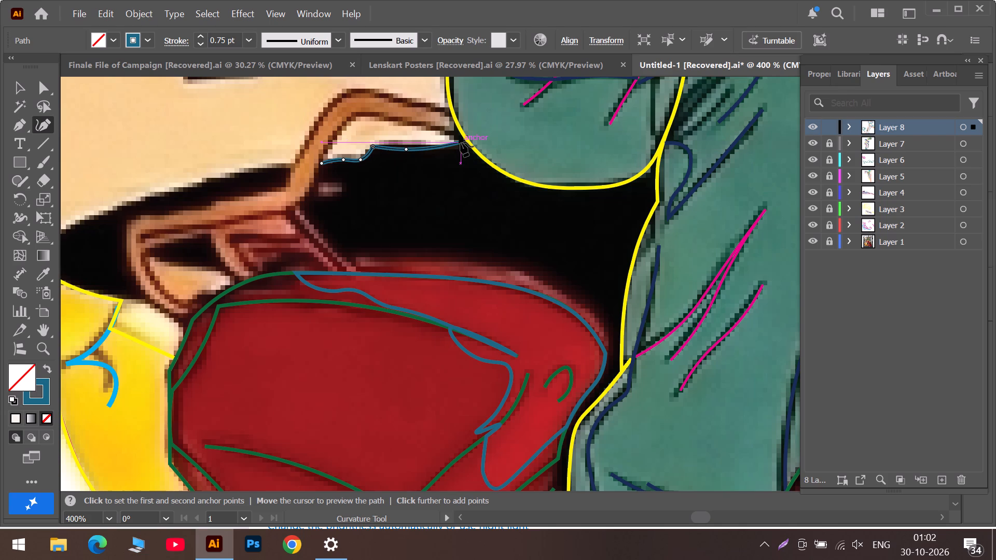
{"action": "double_click", "coordinate": [461, 142]}
Continue the black gap's outline just beneath the shirt's curved hem, adding corner anchors where it meets the green trouser leg.
{"action": "left_click", "coordinate": [488, 170]}
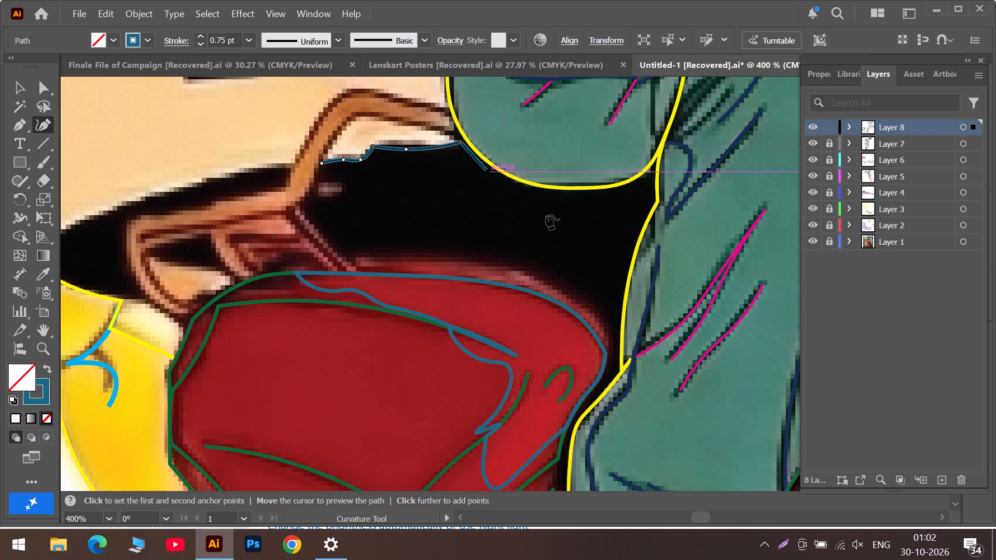
{"action": "left_click", "coordinate": [568, 197]}
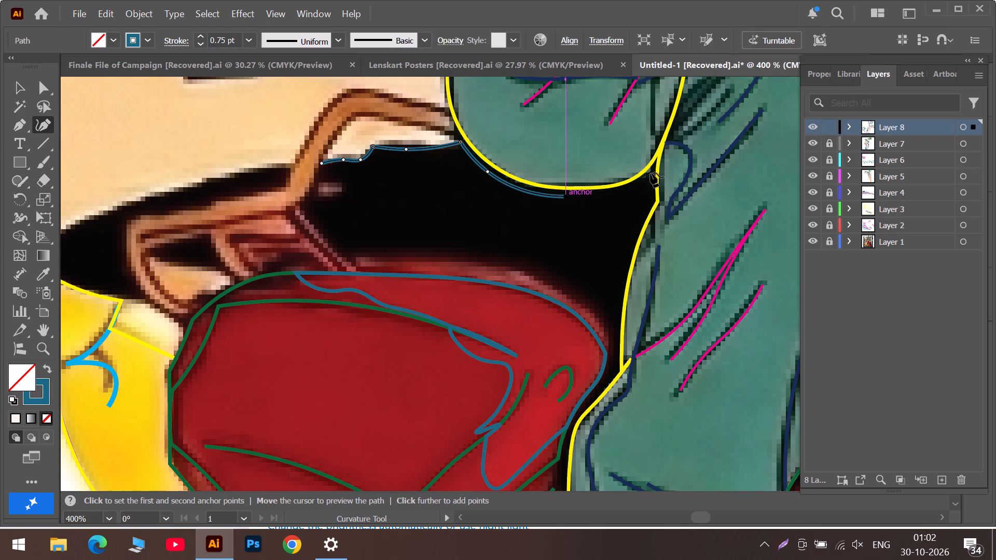
{"action": "double_click", "coordinate": [651, 173]}
{"action": "double_click", "coordinate": [649, 195]}
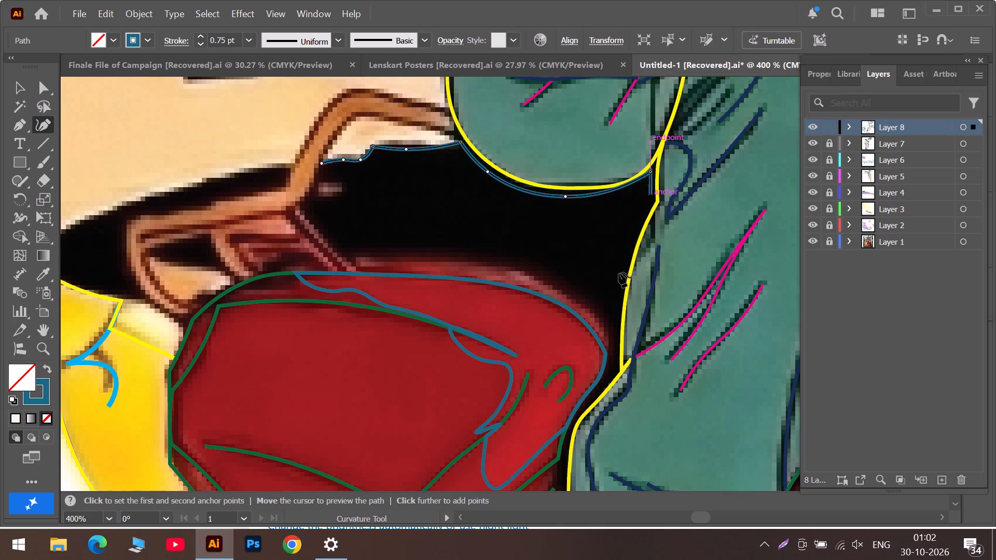
Extend the gap outline down the trouser leg's edge to a corner beside the lower leg, repositioning its last two anchors to follow the leg.
{"action": "left_click", "coordinate": [617, 285]}
{"action": "scroll", "coordinate": [618, 291], "scroll_direction": "down", "scroll_amount": 5}
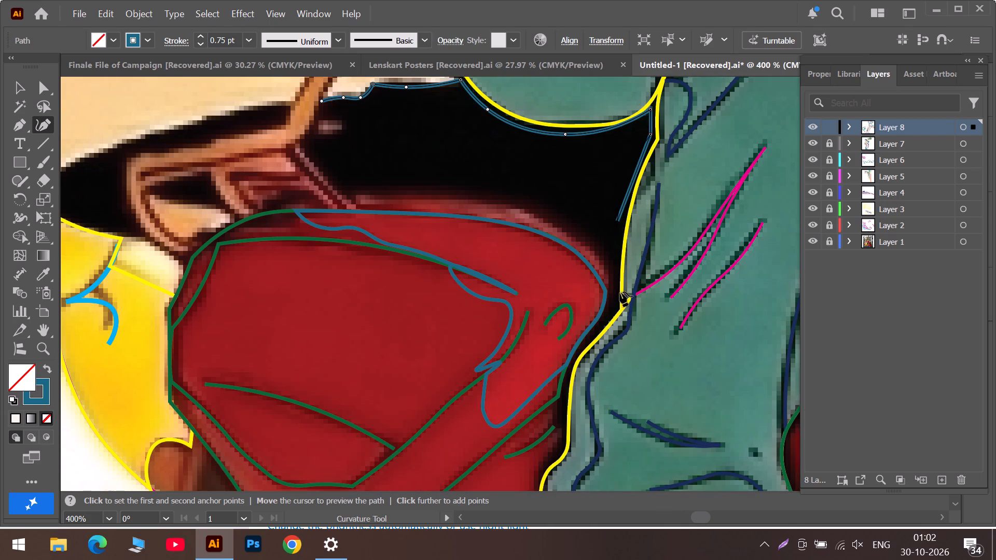
{"action": "left_click", "coordinate": [615, 298]}
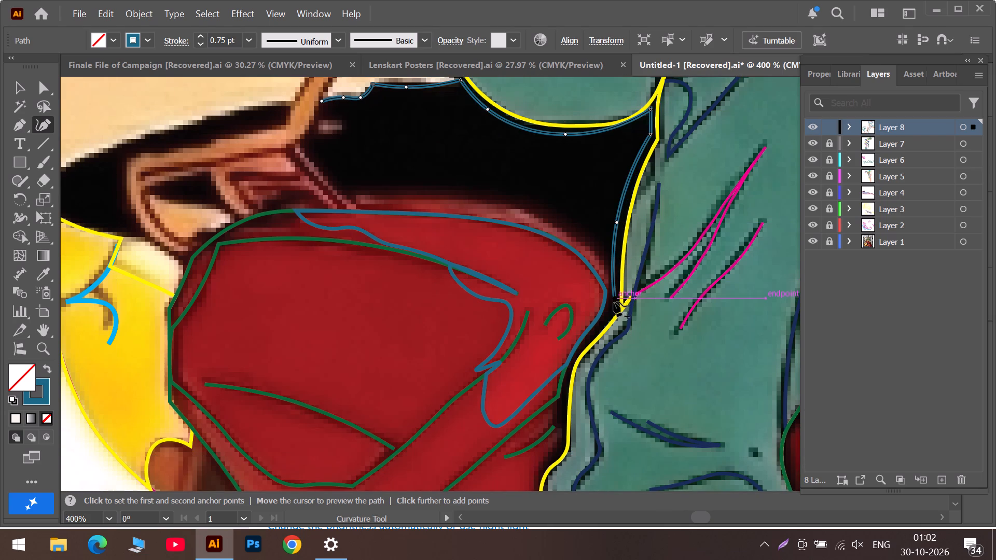
{"action": "double_click", "coordinate": [615, 297]}
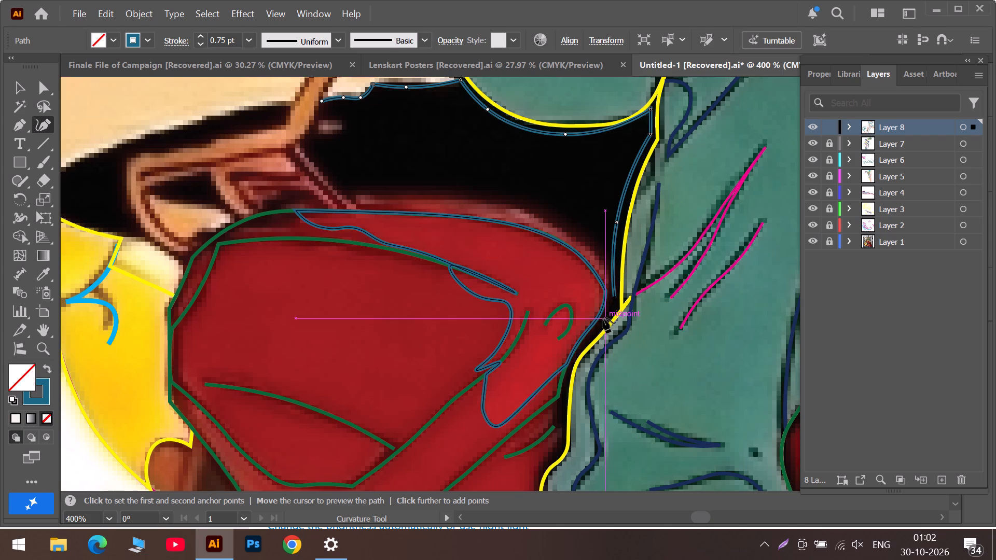
{"action": "left_click", "coordinate": [594, 333]}
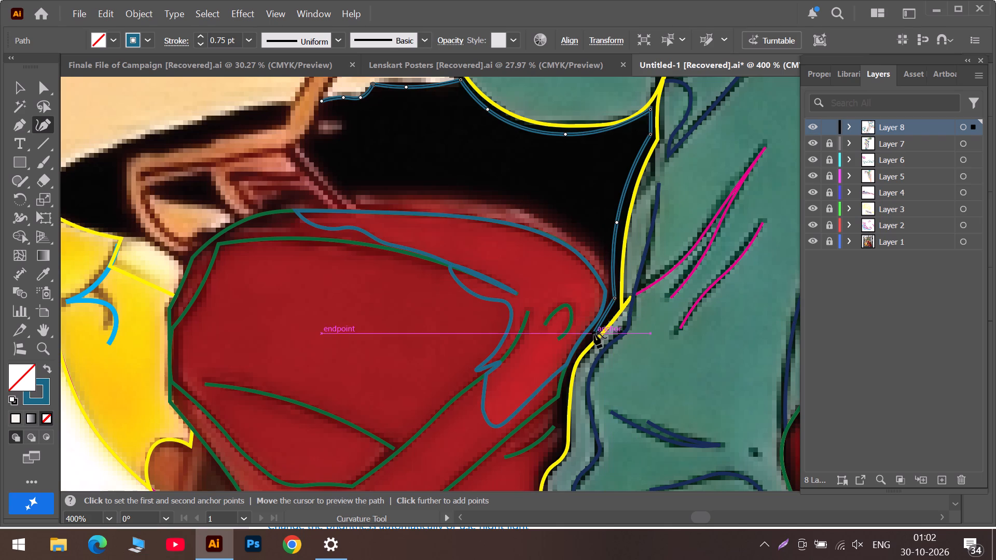
{"action": "left_click", "coordinate": [562, 428]}
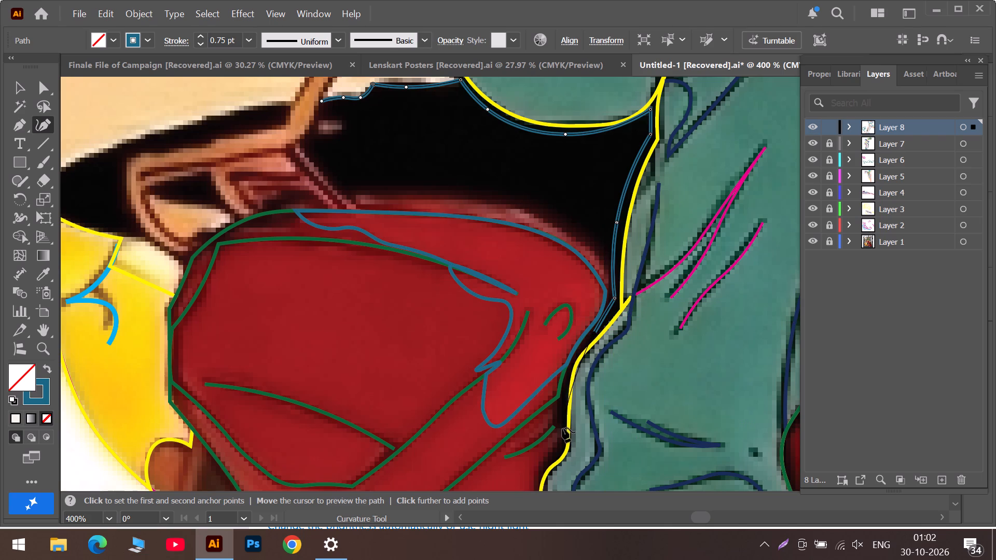
{"action": "scroll", "coordinate": [563, 428], "scroll_direction": "down", "scroll_amount": 10}
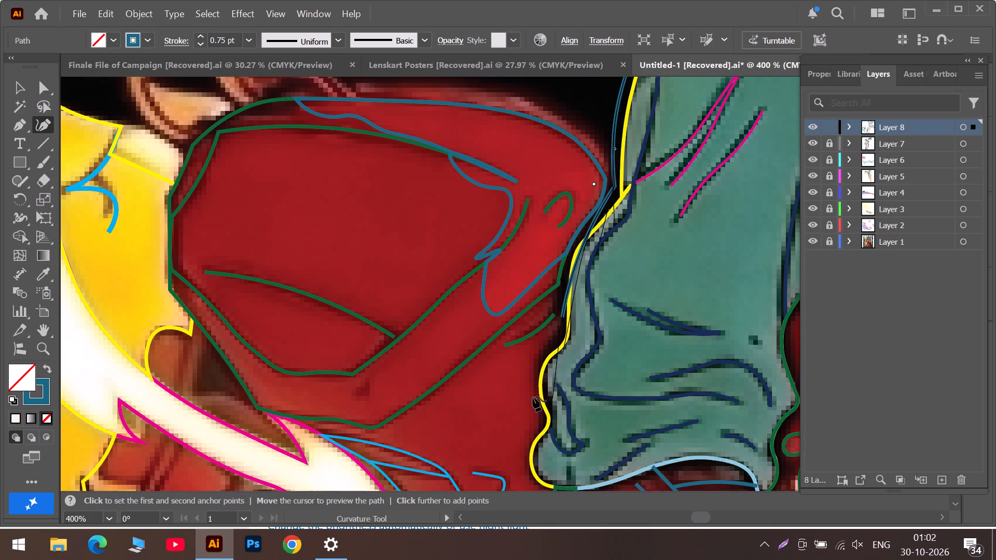
{"action": "left_click", "coordinate": [542, 345]}
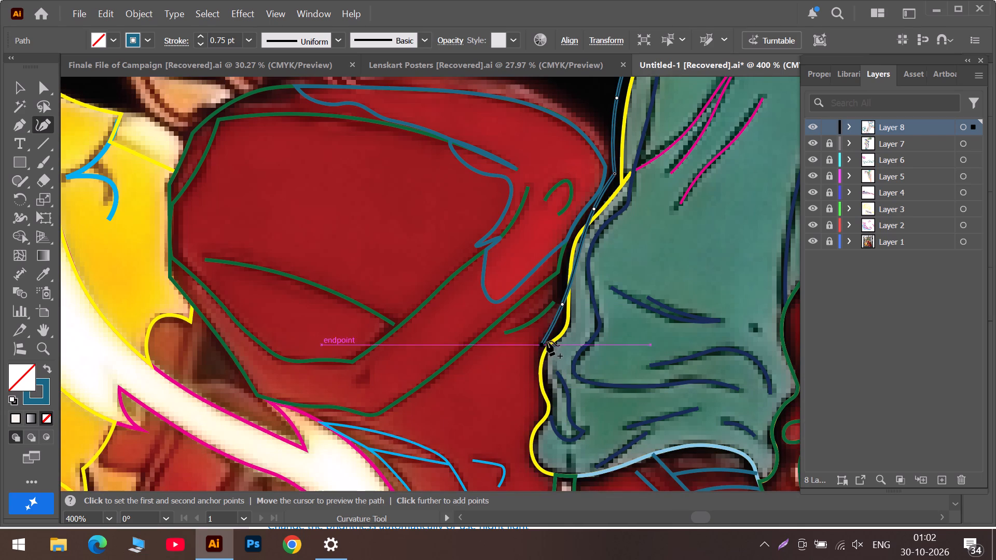
{"action": "left_click_drag", "start_coordinate": [563, 303], "coordinate": [561, 335]}
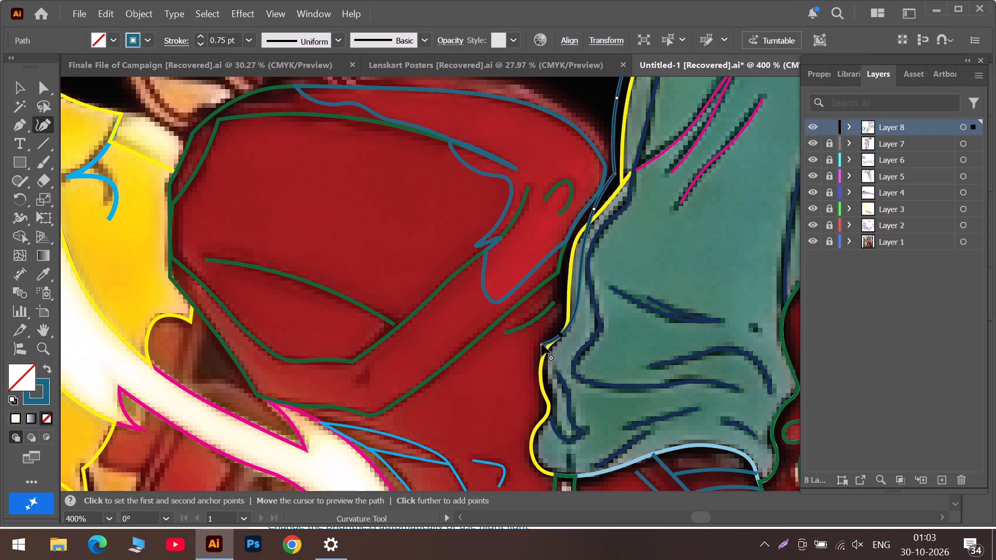
{"action": "left_click_drag", "start_coordinate": [542, 345], "coordinate": [543, 351]}
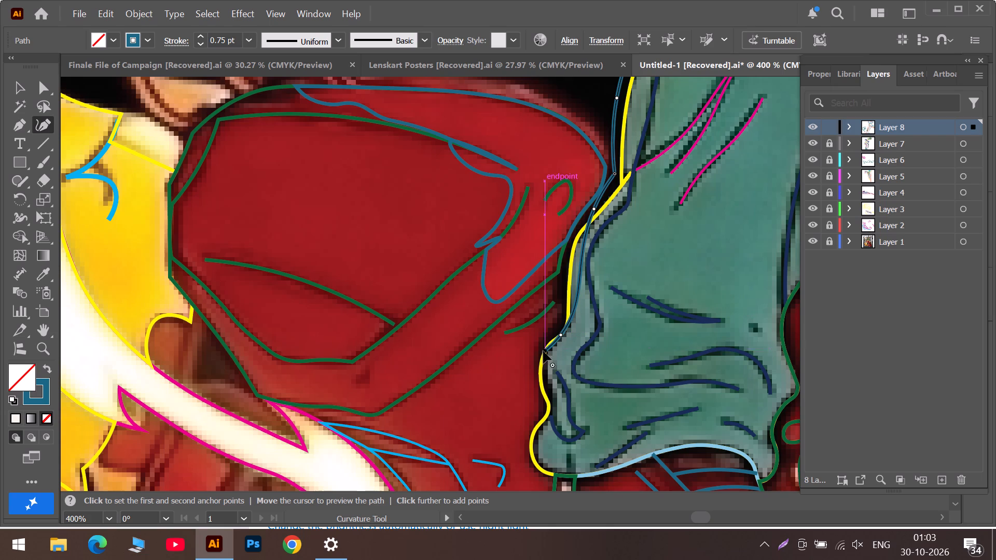
{"action": "double_click", "coordinate": [543, 351]}
Turn the gap outline back up between the leg and the red panel to the panel's outer corner, redoing the corner anchor there.
{"action": "left_click", "coordinate": [546, 333]}
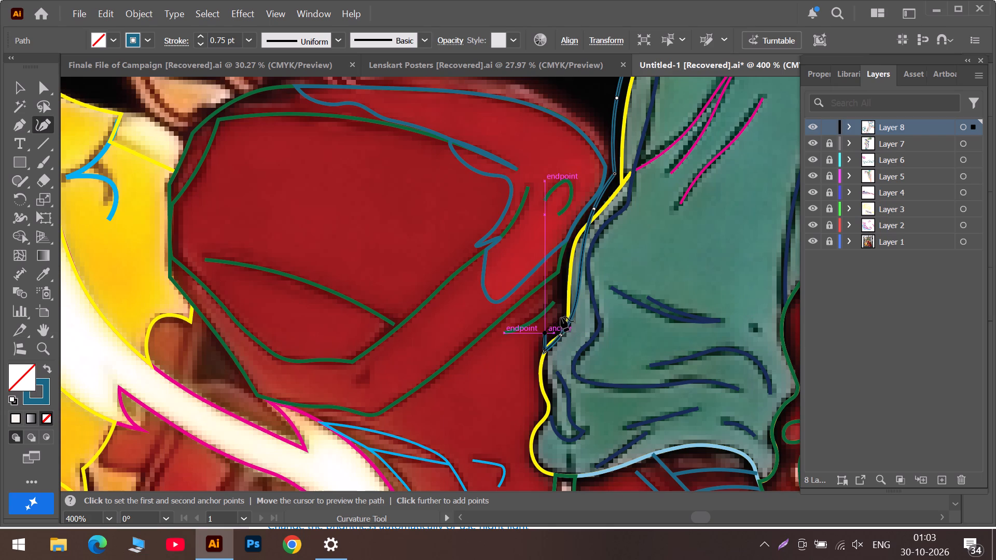
{"action": "left_click", "coordinate": [561, 315]}
{"action": "left_click", "coordinate": [561, 297]}
{"action": "left_click", "coordinate": [554, 293]}
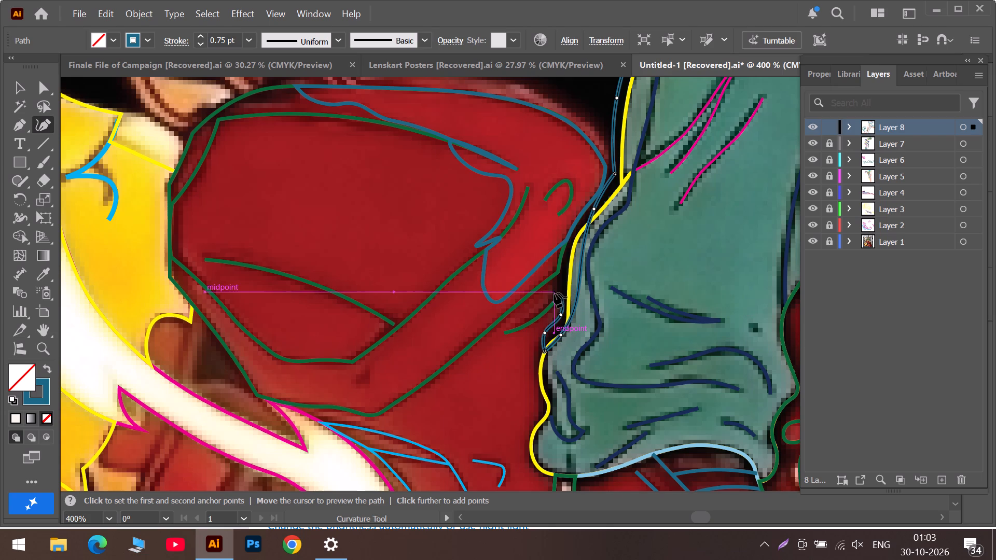
{"action": "left_click", "coordinate": [557, 280]}
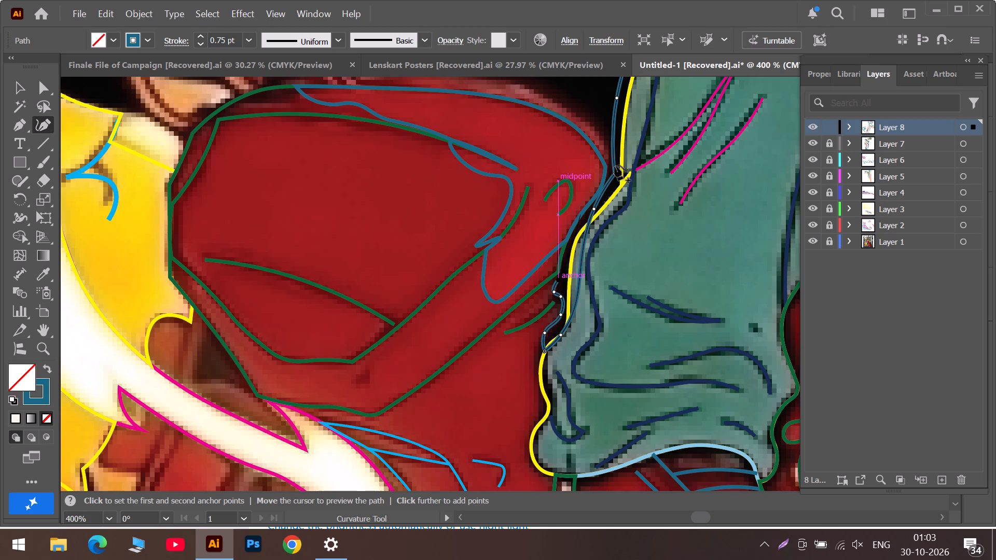
{"action": "left_click", "coordinate": [608, 156]}
{"action": "double_click", "coordinate": [608, 156]}
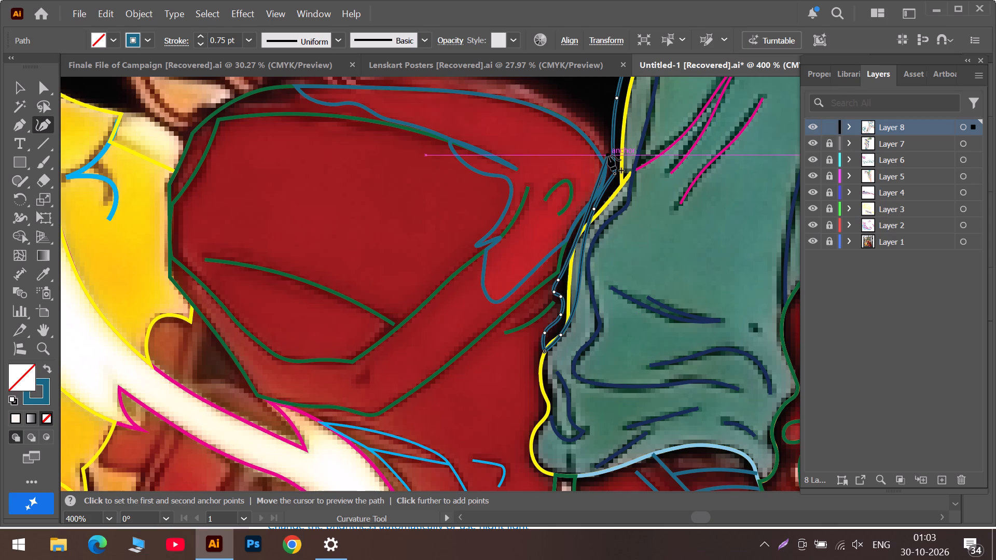
{"action": "double_click", "coordinate": [608, 139]}
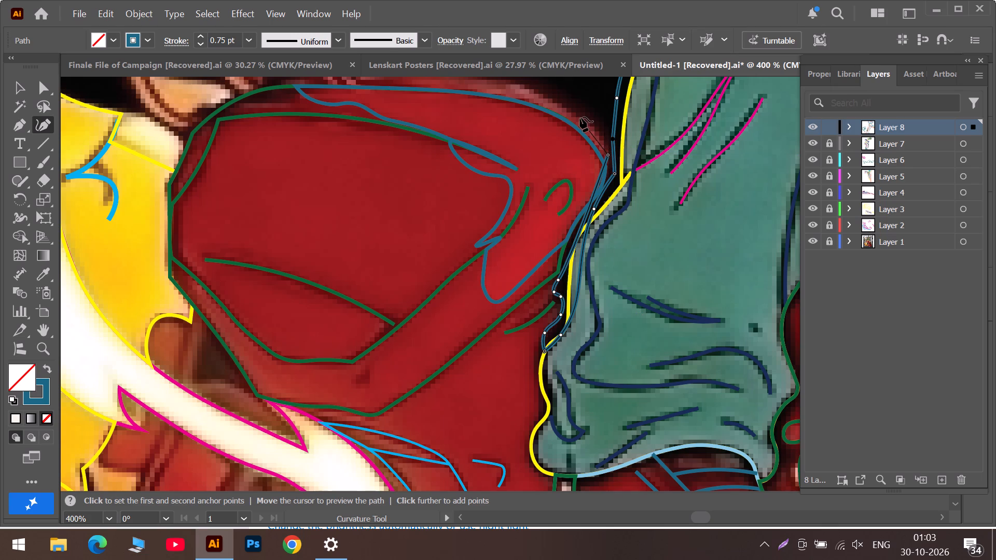
{"action": "key", "text": "ctrl+z"}
{"action": "double_click", "coordinate": [607, 141]}
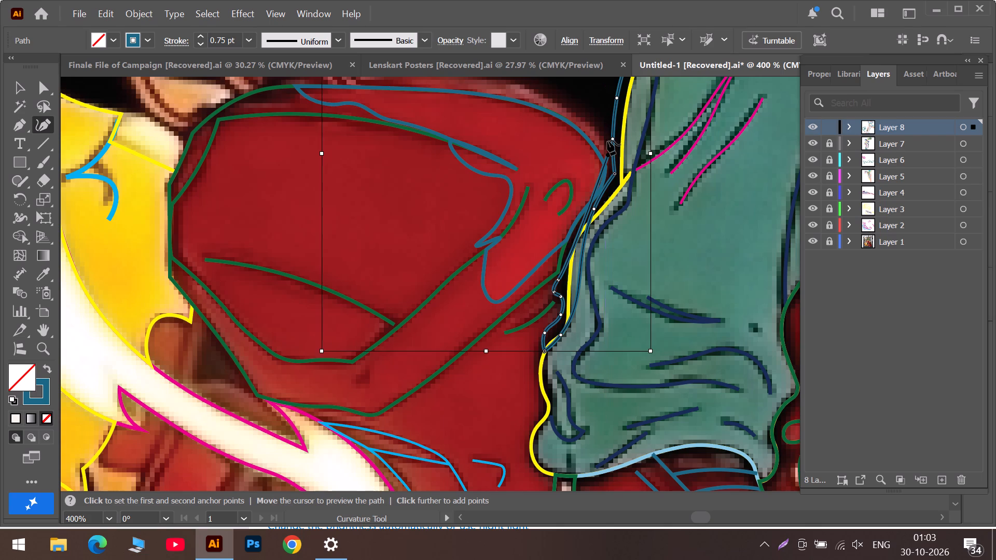
Trace the gap outline over the red panel's top edge to a corner at the rack strut, and up the strut to the orange bar.
{"action": "left_click", "coordinate": [579, 114]}
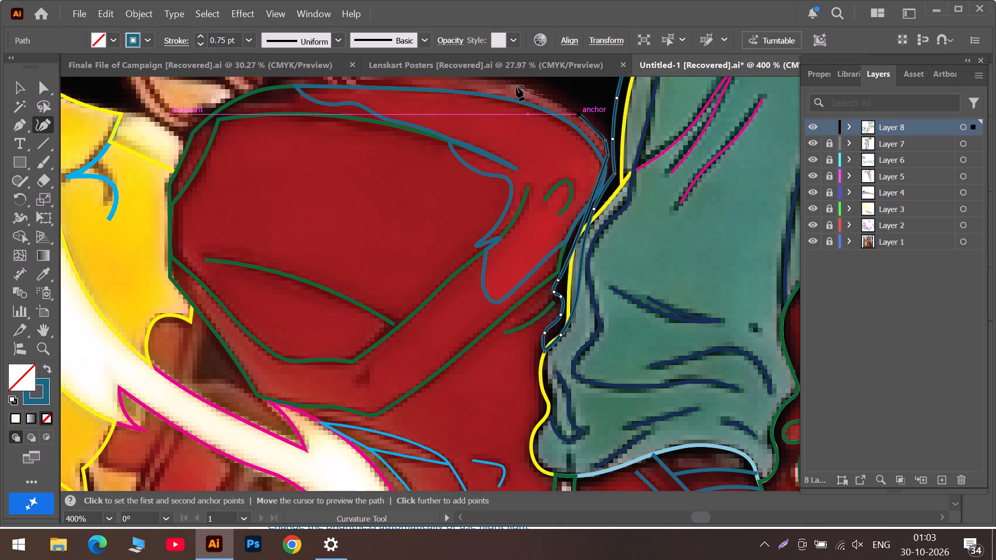
{"action": "scroll", "coordinate": [504, 82], "scroll_direction": "up", "scroll_amount": 5}
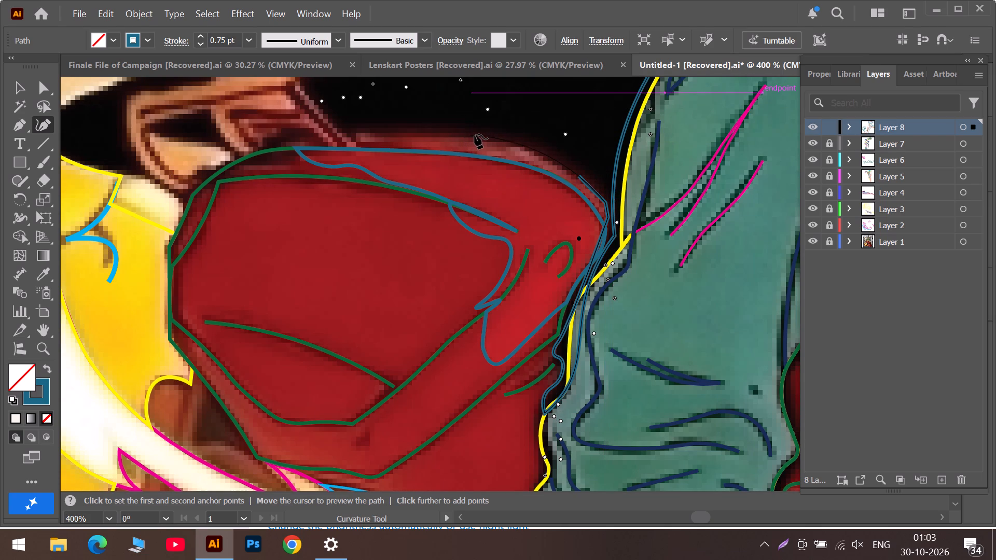
{"action": "left_click", "coordinate": [476, 133]}
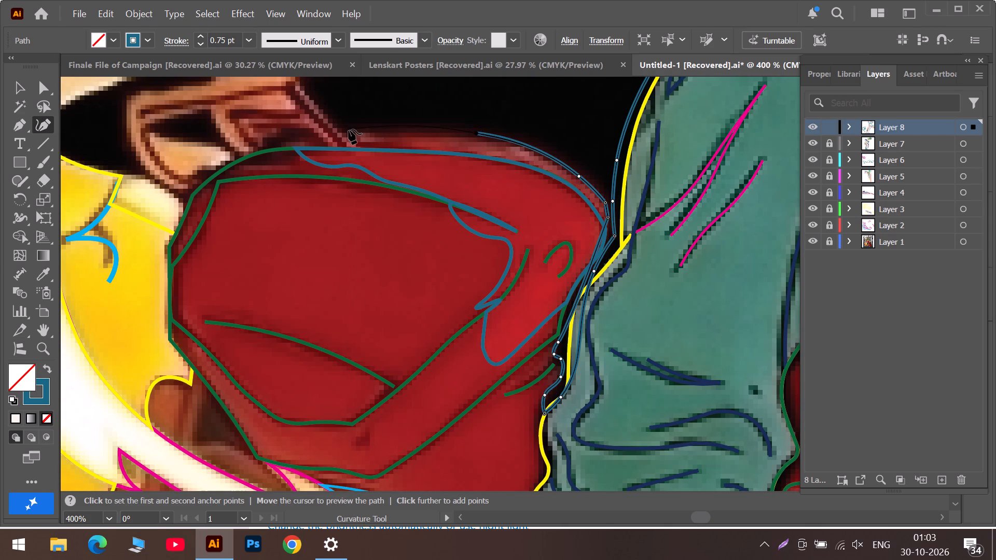
{"action": "scroll", "coordinate": [347, 134], "scroll_direction": "up", "scroll_amount": 4}
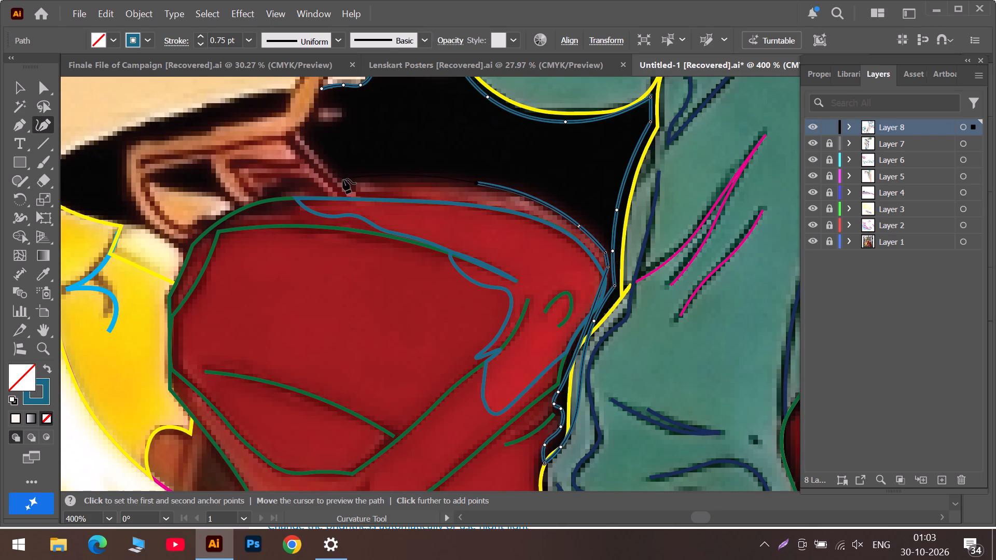
{"action": "double_click", "coordinate": [343, 179]}
{"action": "double_click", "coordinate": [299, 133]}
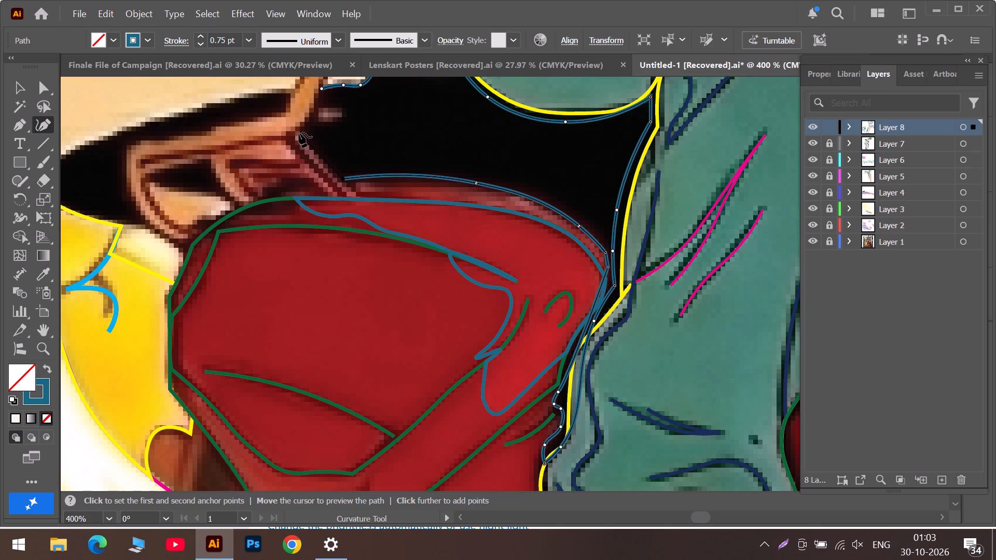
Make the anchor at the rack joint a corner, close the outline along the orange bar at its starting point, and fit the joint anchor.
{"action": "scroll", "coordinate": [313, 124], "scroll_direction": "up", "scroll_amount": 4}
{"action": "double_click", "coordinate": [299, 183]}
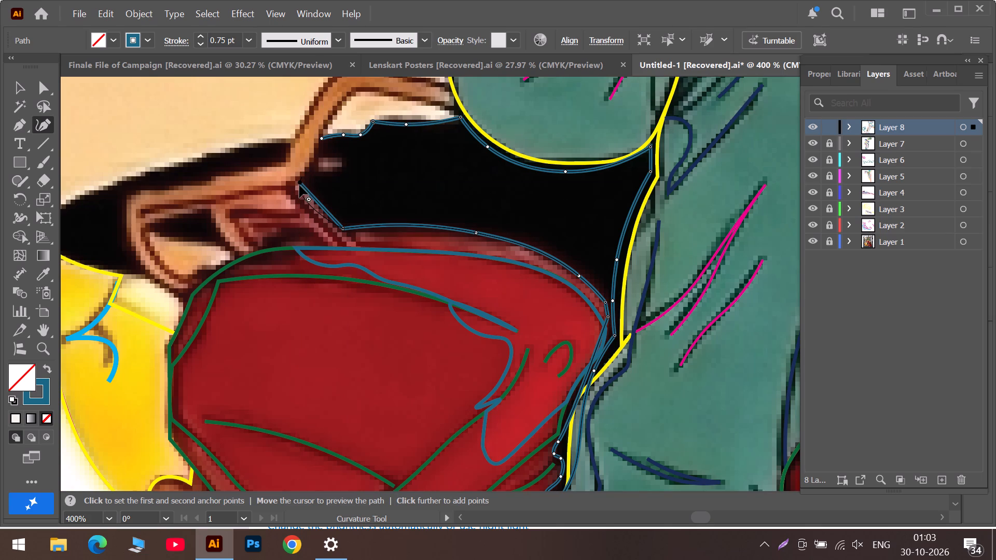
{"action": "double_click", "coordinate": [299, 183]}
{"action": "left_click", "coordinate": [310, 169]}
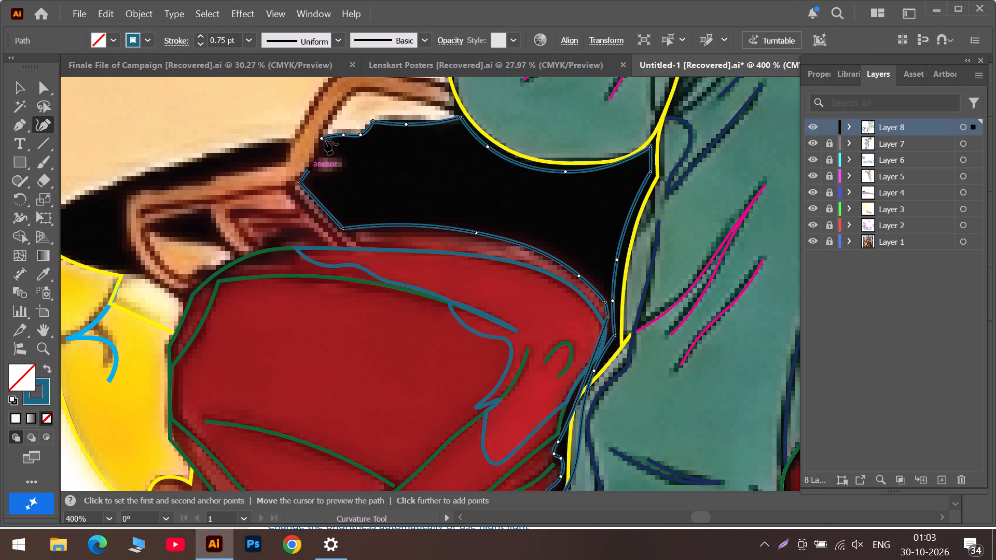
{"action": "double_click", "coordinate": [320, 138]}
{"action": "left_click_drag", "start_coordinate": [300, 183], "coordinate": [298, 176]}
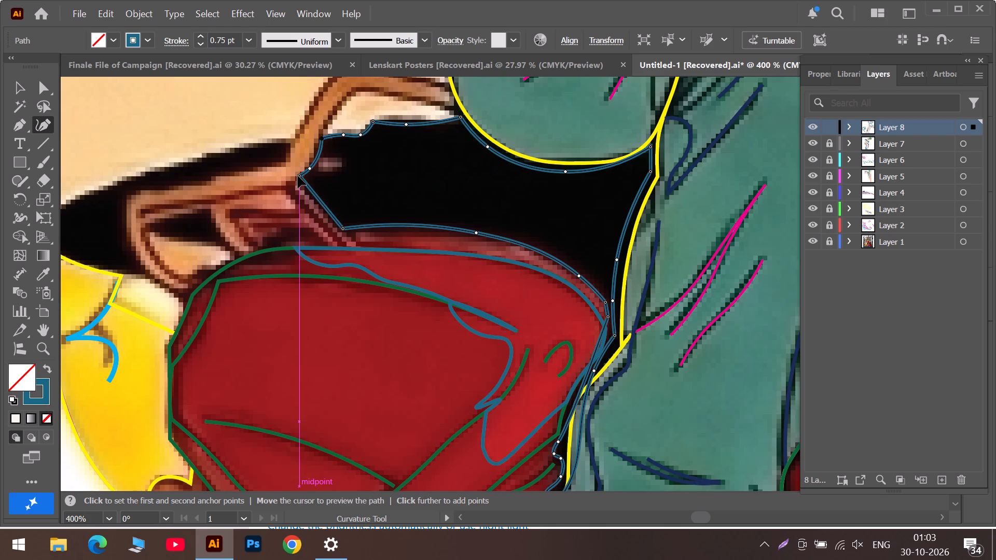
{"action": "left_click_drag", "start_coordinate": [298, 176], "coordinate": [297, 178]}
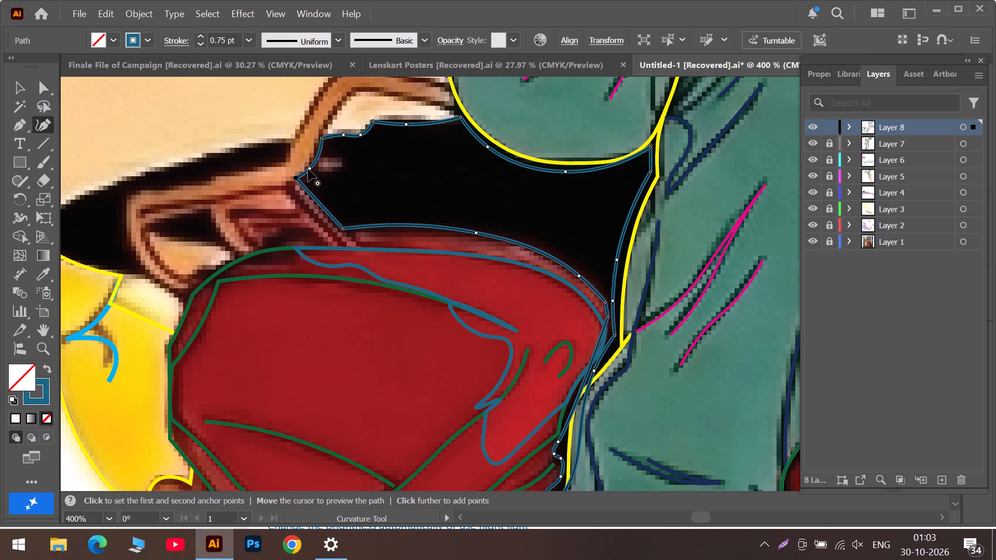
Refit the gap outline beneath the orange rack bar, reworking the anchor at the bar's bend and shifting the top-edge anchors onto the bar's edge.
{"action": "left_click", "coordinate": [308, 168]}
{"action": "double_click", "coordinate": [322, 138]}
{"action": "left_click", "coordinate": [322, 138]}
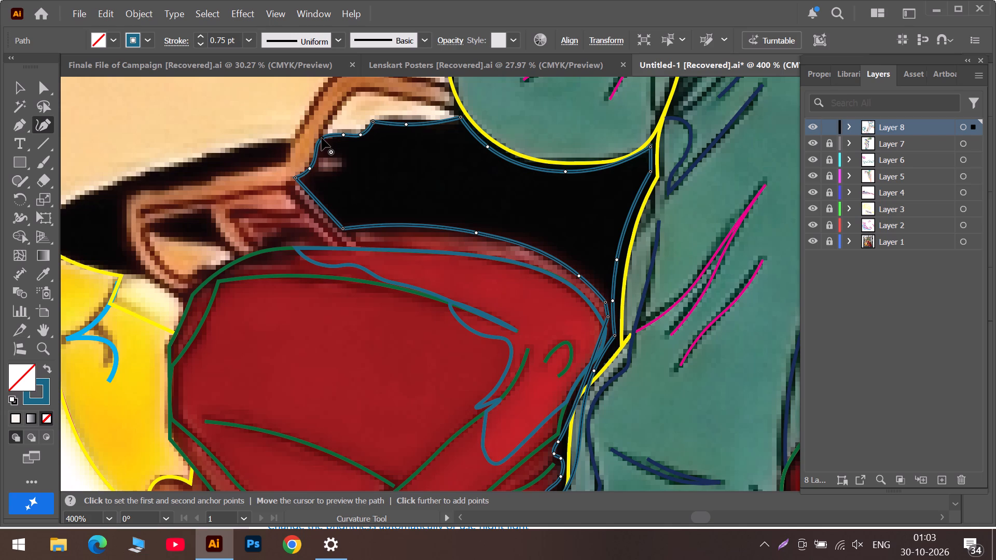
{"action": "double_click", "coordinate": [322, 138]}
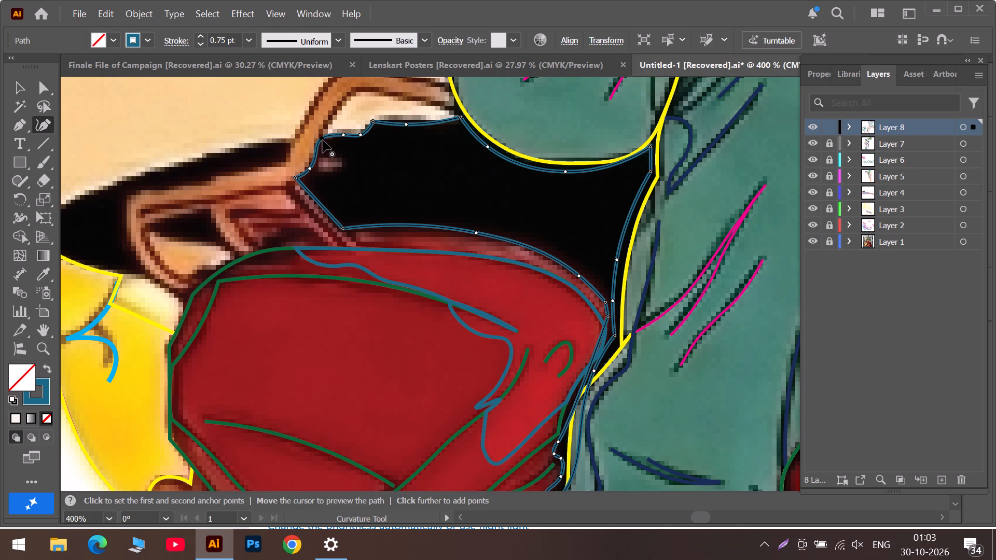
{"action": "double_click", "coordinate": [323, 140]}
{"action": "left_click", "coordinate": [323, 140]}
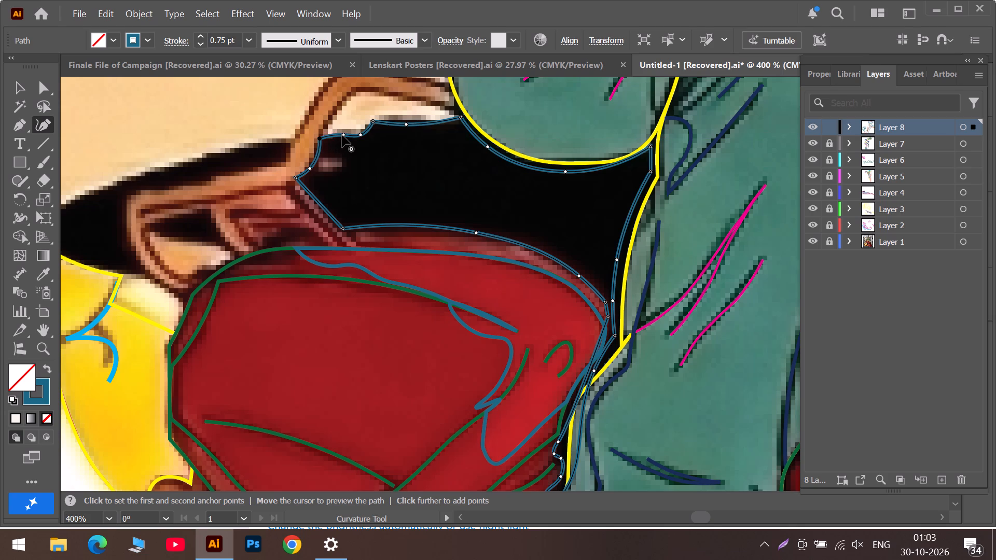
{"action": "left_click", "coordinate": [343, 135]}
{"action": "left_click_drag", "start_coordinate": [406, 123], "coordinate": [413, 121]}
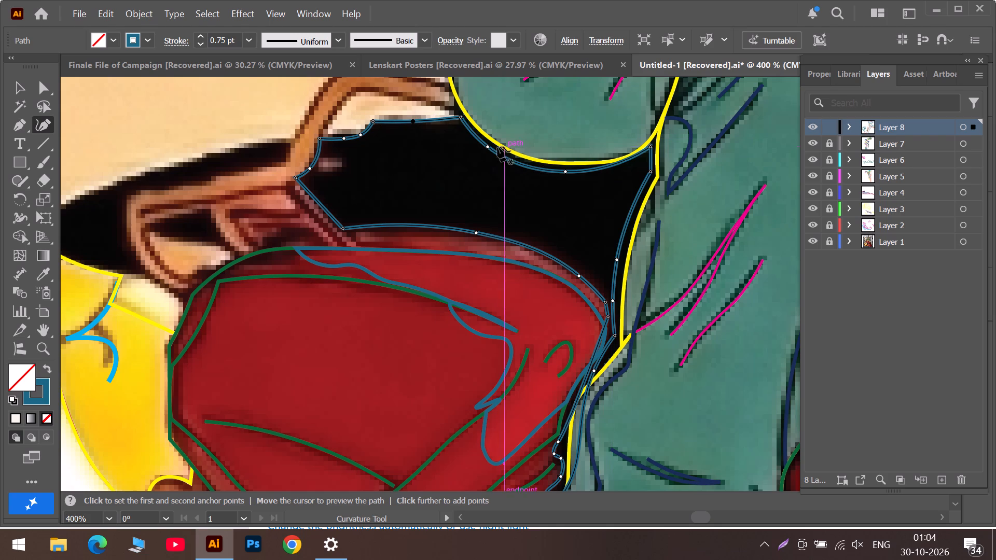
Fit the gap outline to the shirt's curved yellow hem line, moving both end corners onto it and adding anchors along the curve.
{"action": "left_click", "coordinate": [488, 145]}
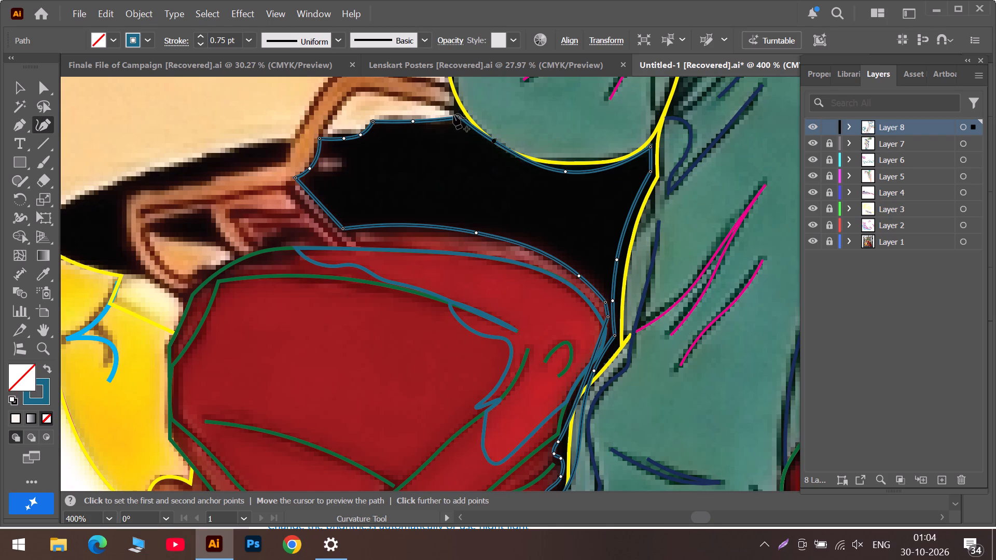
{"action": "left_click_drag", "start_coordinate": [459, 117], "coordinate": [467, 115]}
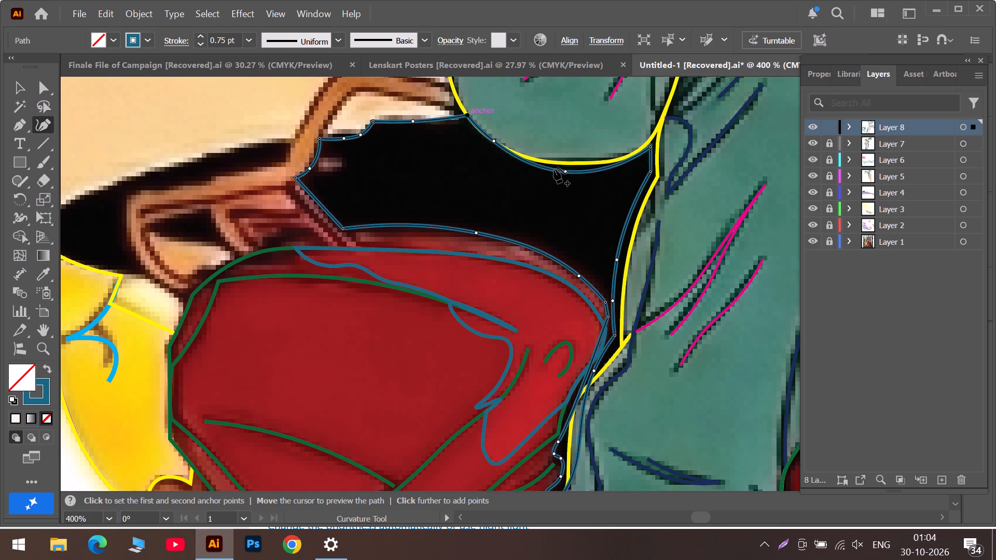
{"action": "left_click_drag", "start_coordinate": [565, 172], "coordinate": [568, 164]}
{"action": "left_click", "coordinate": [619, 157]}
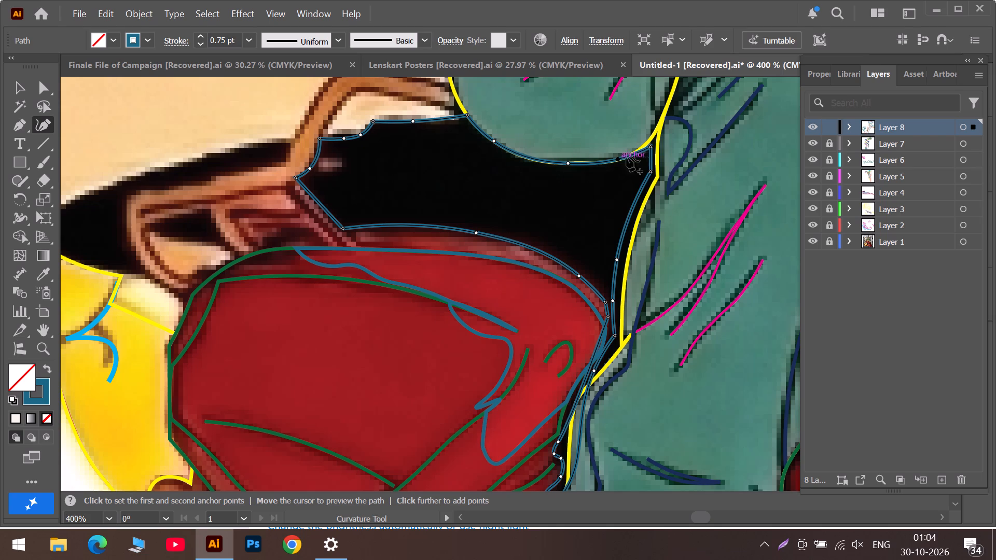
{"action": "left_click_drag", "start_coordinate": [652, 148], "coordinate": [661, 131]}
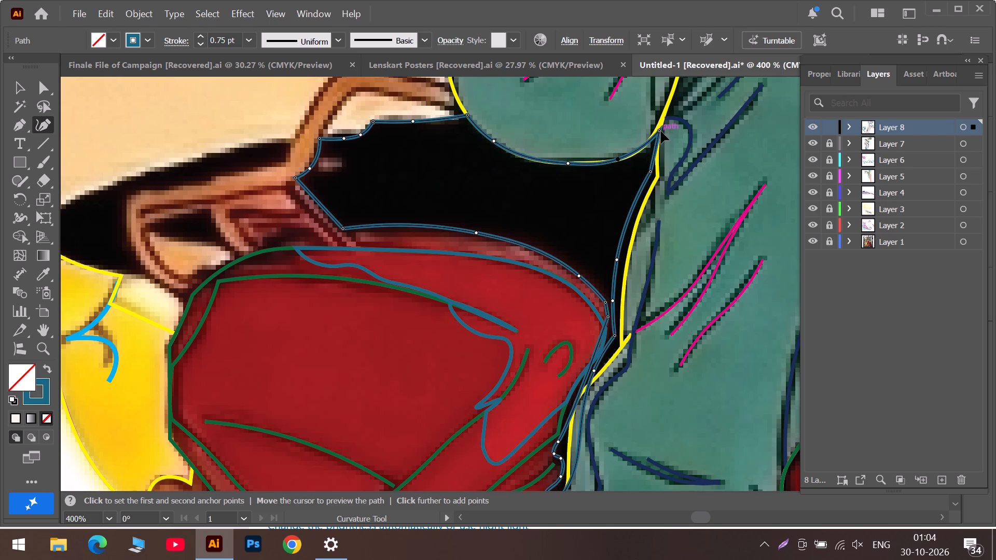
{"action": "left_click_drag", "start_coordinate": [661, 131], "coordinate": [658, 130]}
{"action": "left_click", "coordinate": [640, 147]}
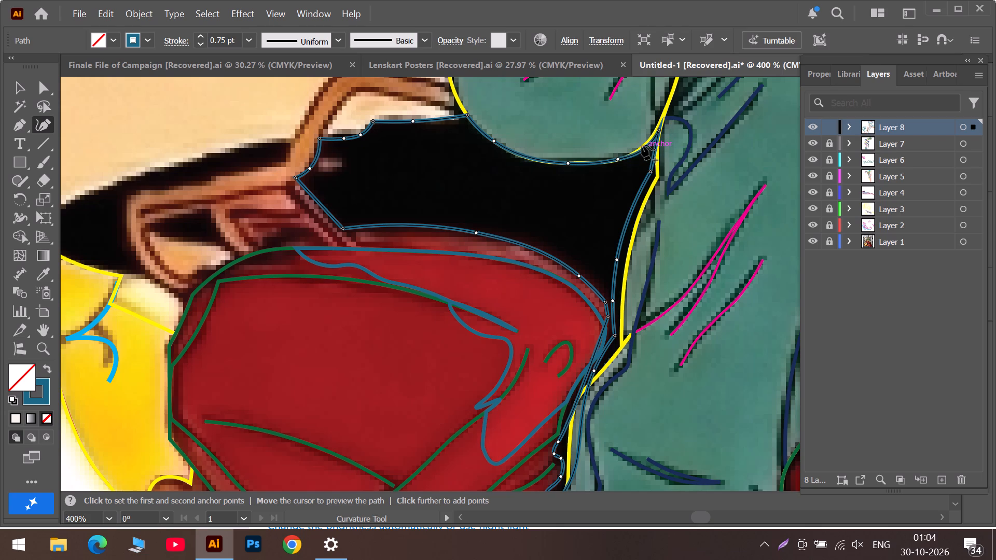
{"action": "left_click", "coordinate": [589, 164]}
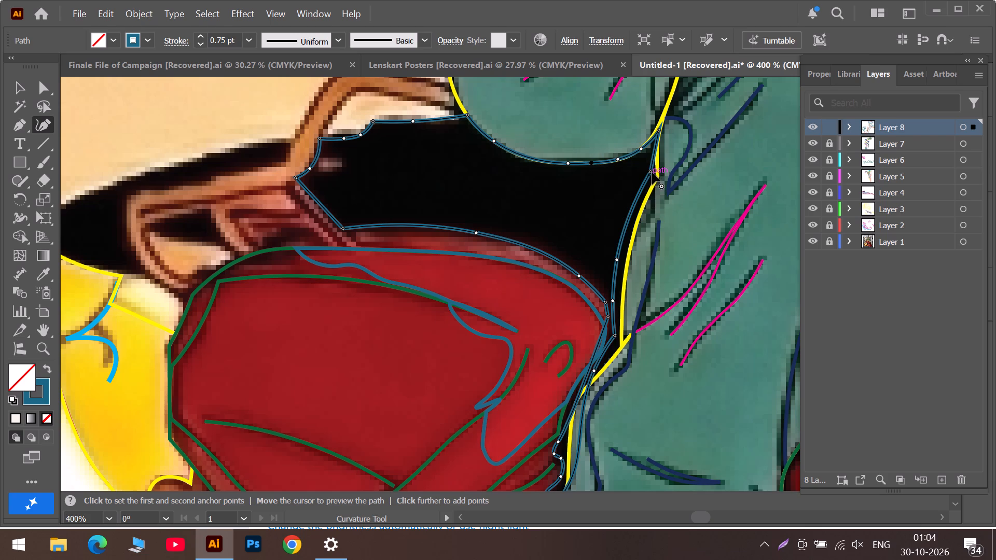
Fit the short stretch of the gap outline below the shirt corner to the yellow trouser line, repositioning its lower corner and middle anchor.
{"action": "left_click_drag", "start_coordinate": [652, 172], "coordinate": [659, 177]}
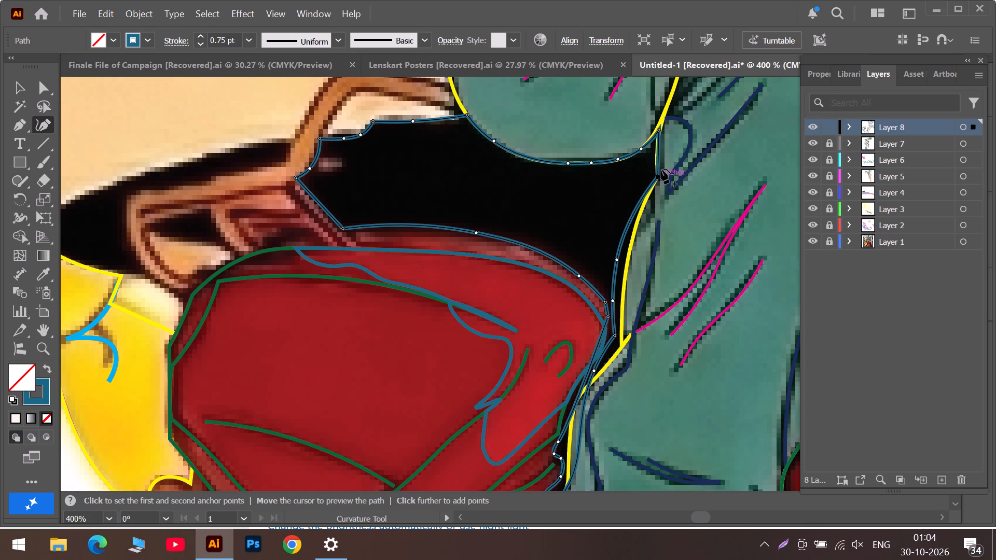
{"action": "left_click_drag", "start_coordinate": [659, 157], "coordinate": [658, 157]}
{"action": "left_click_drag", "start_coordinate": [658, 157], "coordinate": [656, 152]}
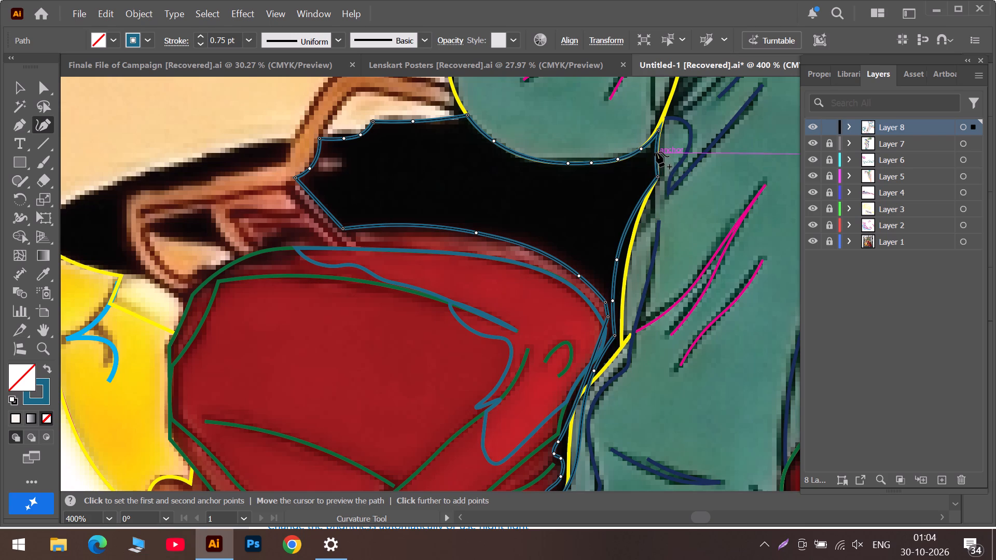
{"action": "left_click_drag", "start_coordinate": [656, 152], "coordinate": [658, 149]}
{"action": "left_click_drag", "start_coordinate": [658, 149], "coordinate": [656, 152]}
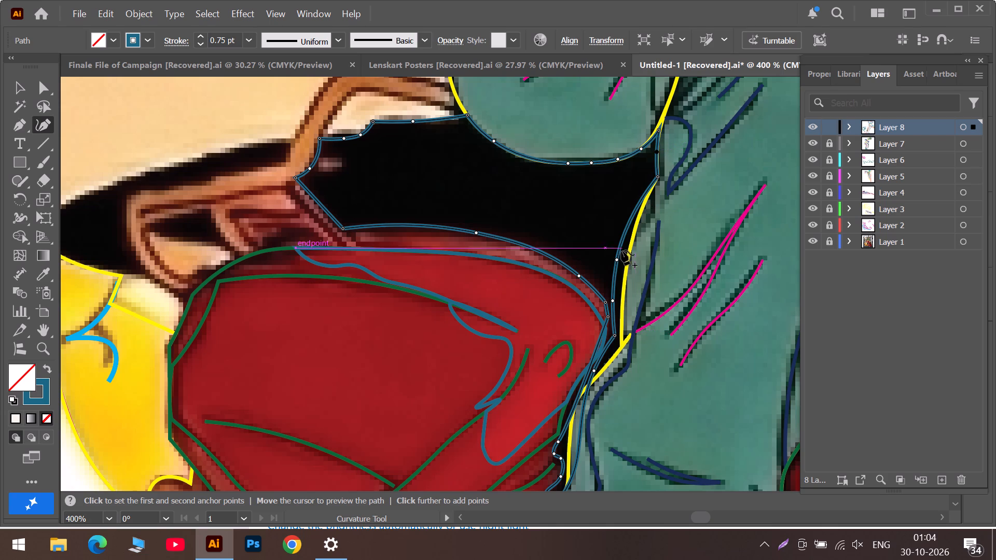
Move the gap outline's anchors down the upper trouser leg onto the yellow line, ending with the corner where the leg bends inward.
{"action": "left_click_drag", "start_coordinate": [618, 259], "coordinate": [639, 216]}
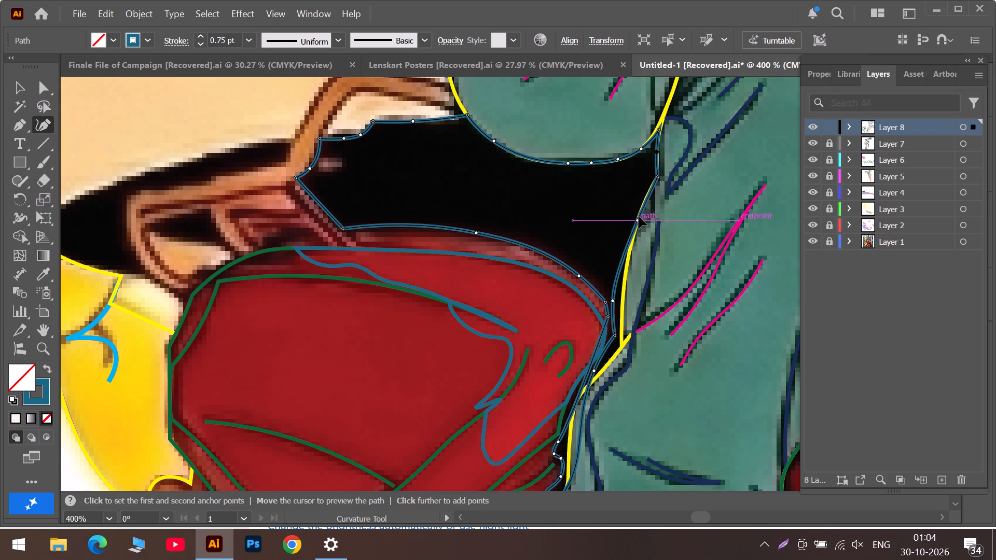
{"action": "left_click_drag", "start_coordinate": [639, 216], "coordinate": [641, 206]}
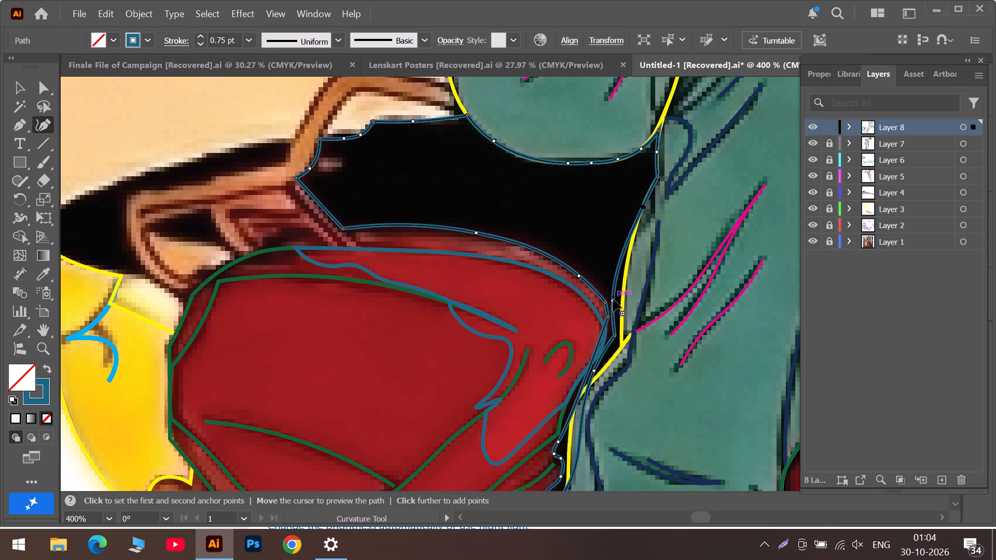
{"action": "left_click_drag", "start_coordinate": [613, 299], "coordinate": [627, 267]}
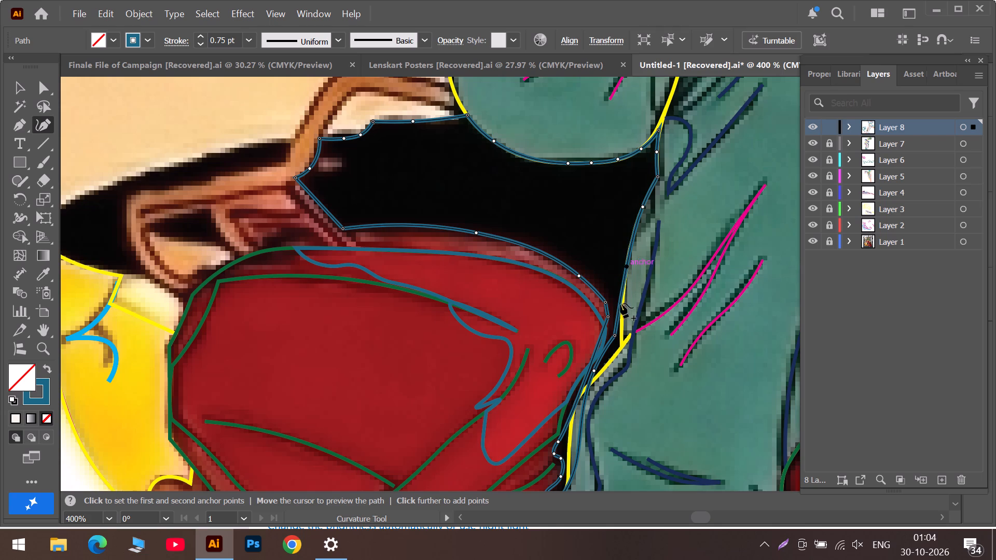
{"action": "left_click_drag", "start_coordinate": [614, 335], "coordinate": [620, 344]}
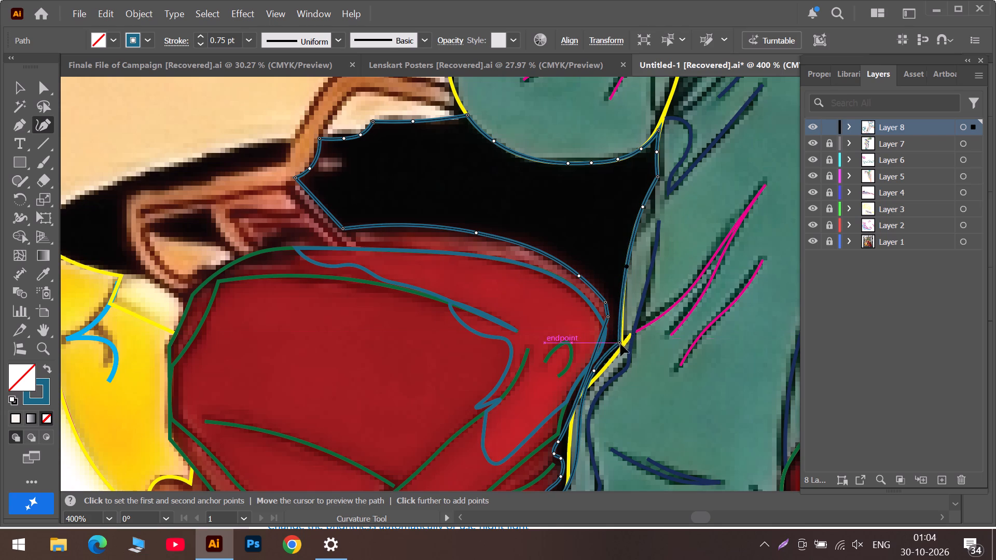
{"action": "left_click_drag", "start_coordinate": [620, 344], "coordinate": [621, 347]}
Refit the gap outline along the leg's inward slope beside the red panel, adding and moving anchors to follow the yellow line.
{"action": "scroll", "coordinate": [620, 349], "scroll_direction": "down", "scroll_amount": 2}
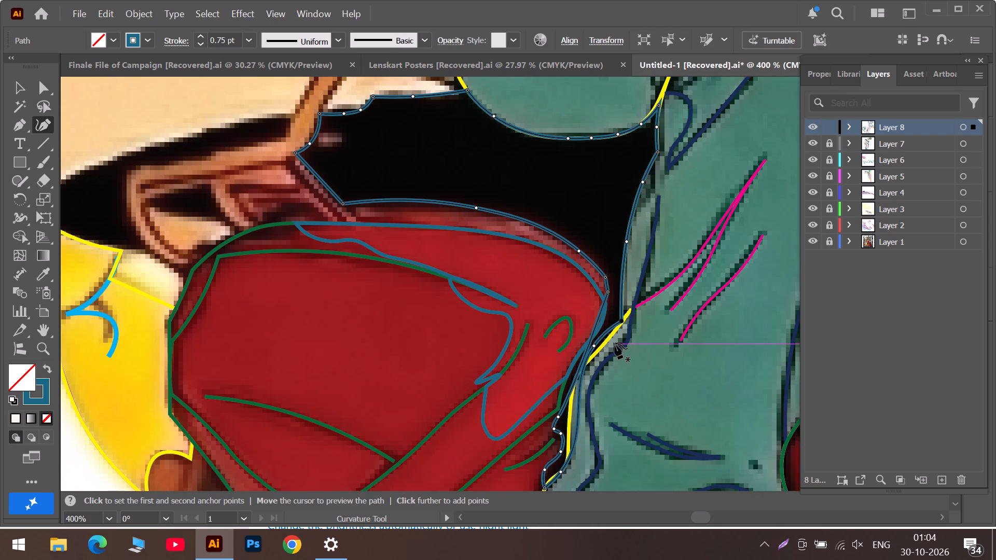
{"action": "scroll", "coordinate": [607, 344], "scroll_direction": "down", "scroll_amount": 2}
{"action": "left_click_drag", "start_coordinate": [594, 321], "coordinate": [596, 329]}
{"action": "left_click_drag", "start_coordinate": [573, 356], "coordinate": [565, 359]}
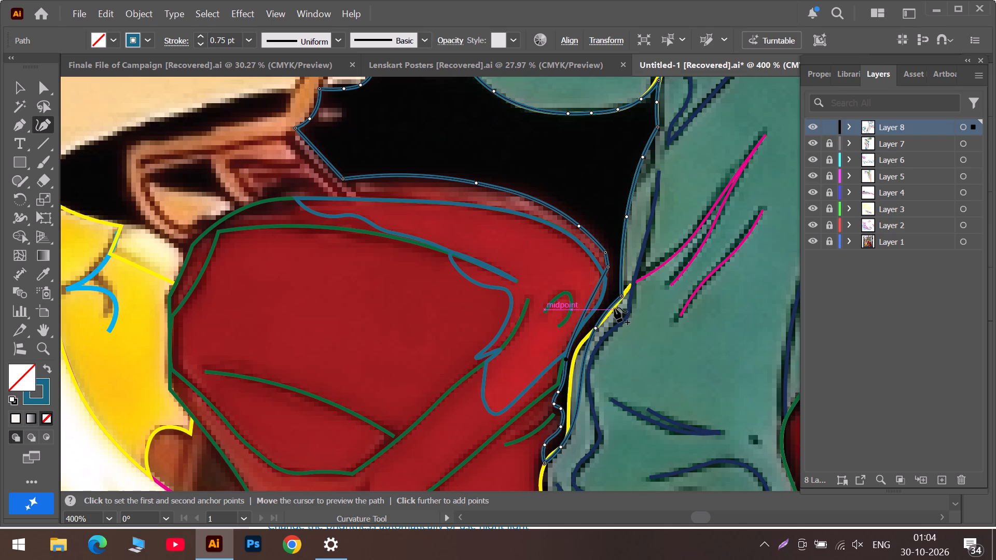
{"action": "left_click_drag", "start_coordinate": [611, 305], "coordinate": [610, 312]}
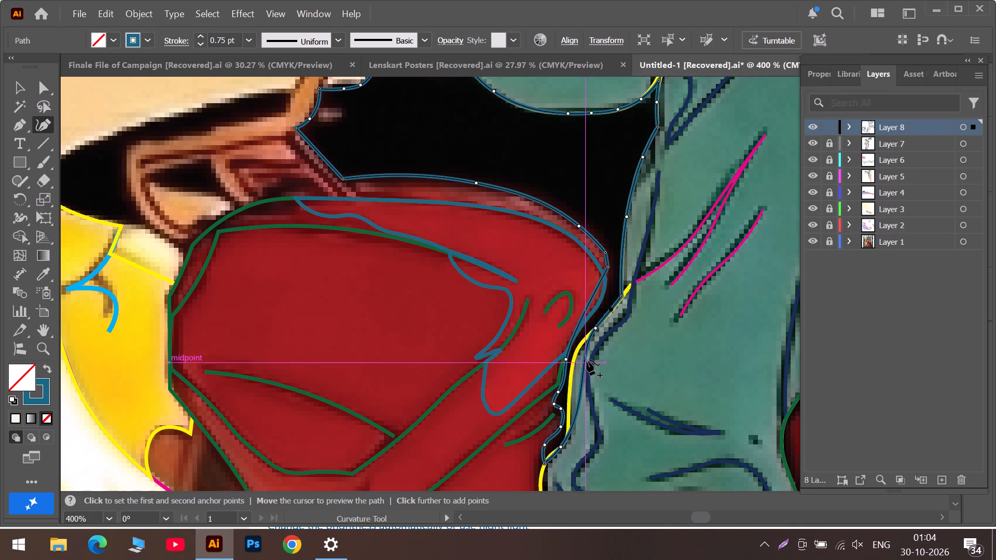
{"action": "left_click_drag", "start_coordinate": [584, 359], "coordinate": [580, 347]}
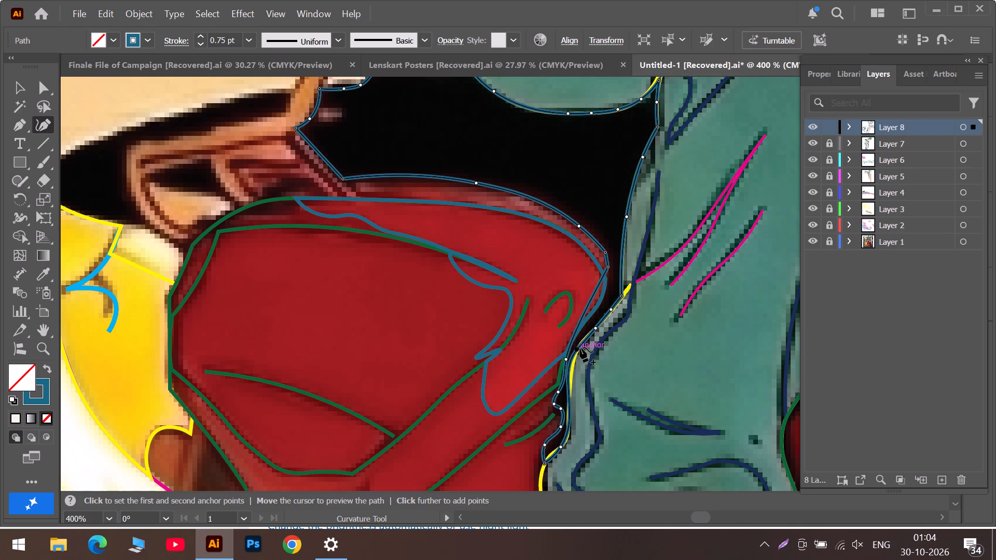
{"action": "left_click_drag", "start_coordinate": [580, 347], "coordinate": [579, 343]}
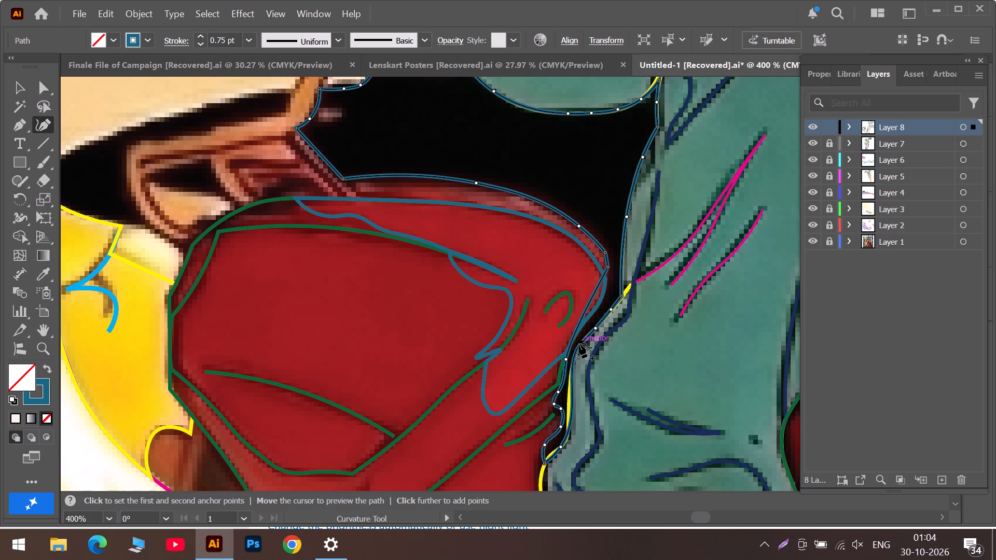
Add and reposition anchors down the lower trouser edge so the gap outline follows the yellow line to its bottom corner.
{"action": "left_click", "coordinate": [573, 387]}
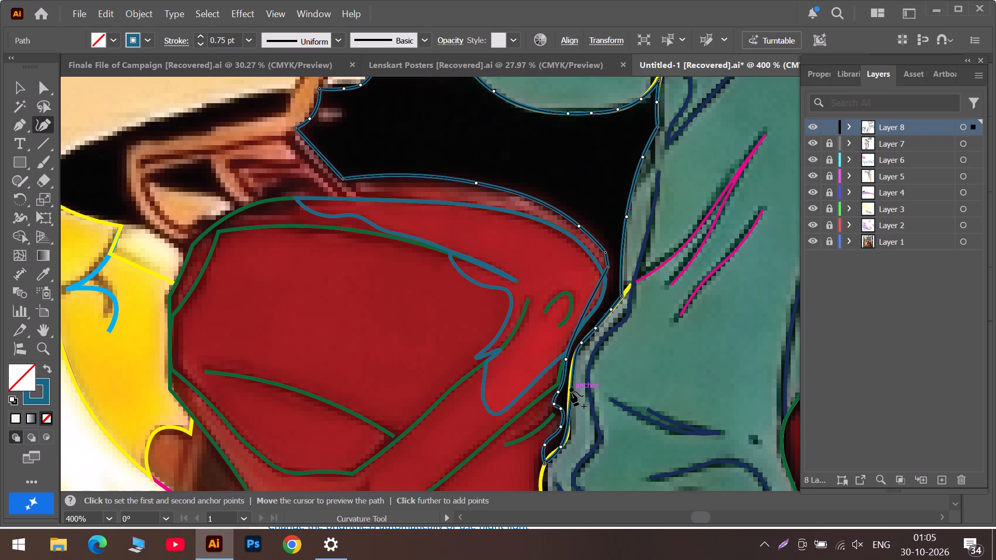
{"action": "left_click", "coordinate": [573, 370]}
{"action": "scroll", "coordinate": [574, 369], "scroll_direction": "down", "scroll_amount": 5}
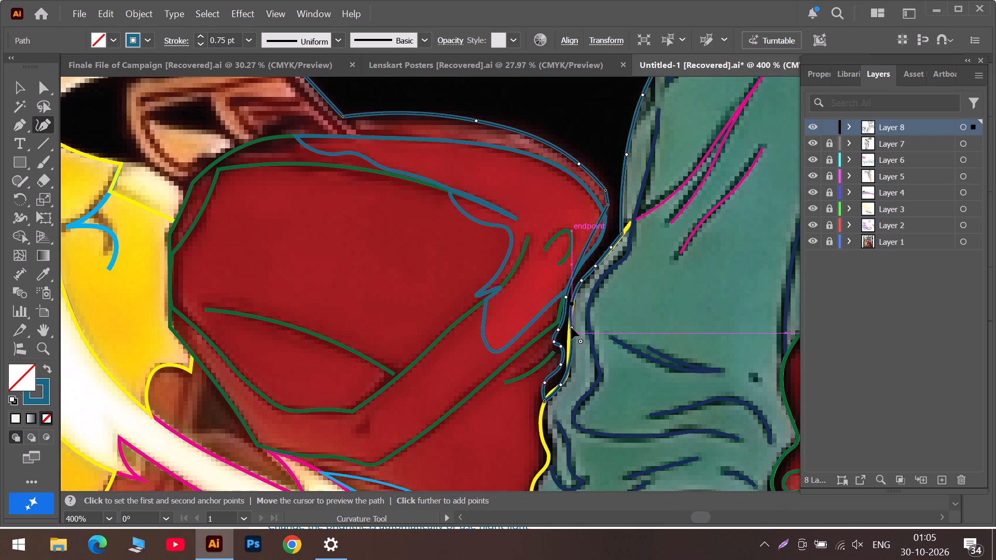
{"action": "left_click_drag", "start_coordinate": [571, 327], "coordinate": [569, 348]}
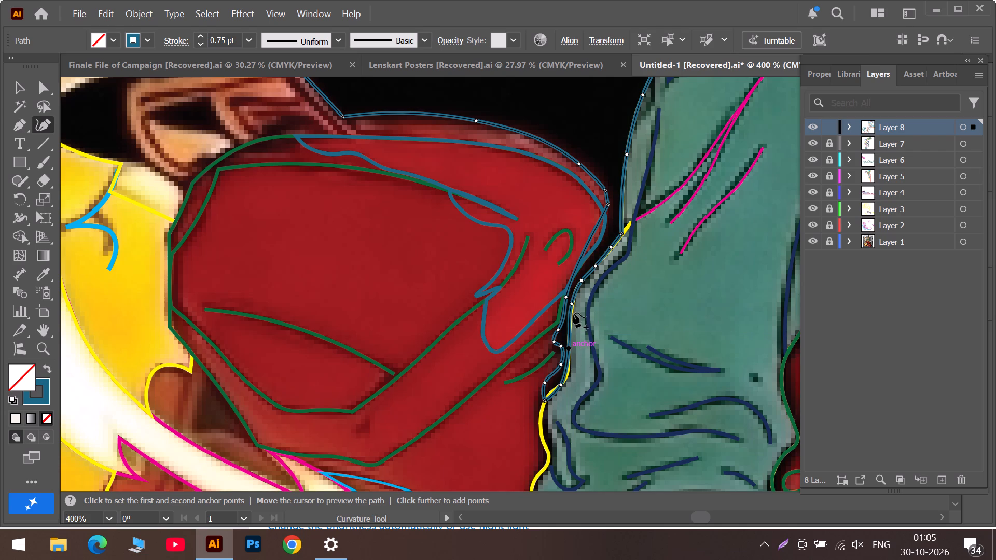
{"action": "left_click_drag", "start_coordinate": [572, 305], "coordinate": [572, 311]}
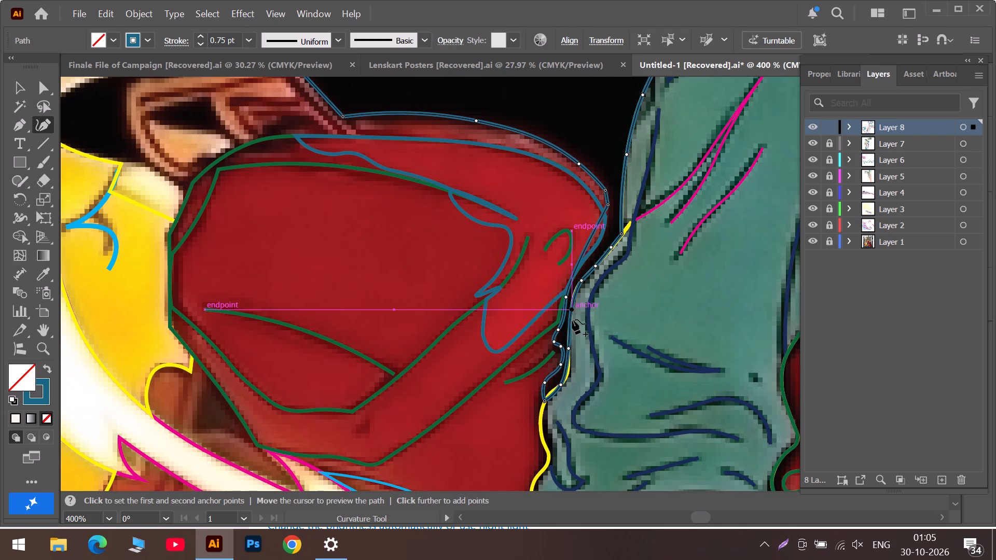
{"action": "scroll", "coordinate": [573, 337], "scroll_direction": "down", "scroll_amount": 5}
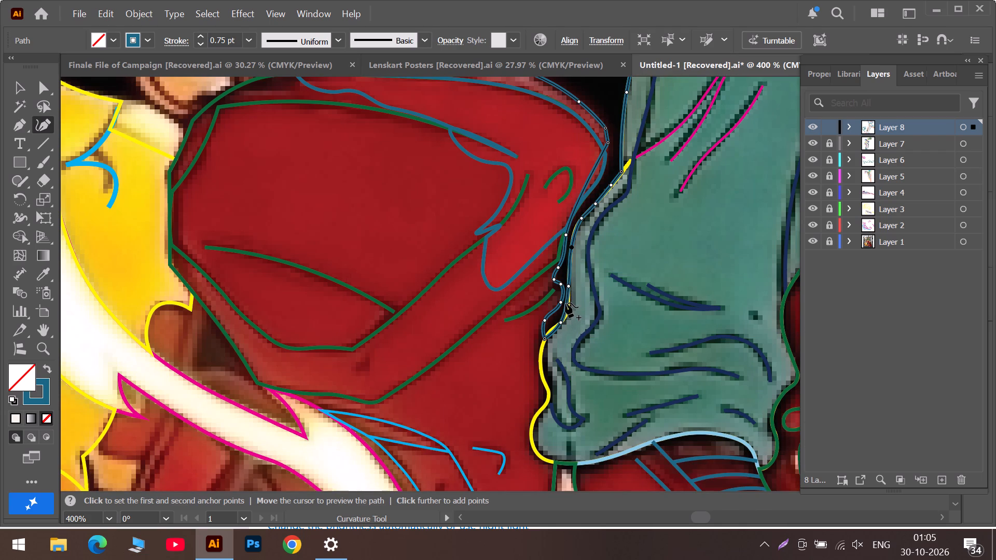
{"action": "left_click", "coordinate": [567, 304]}
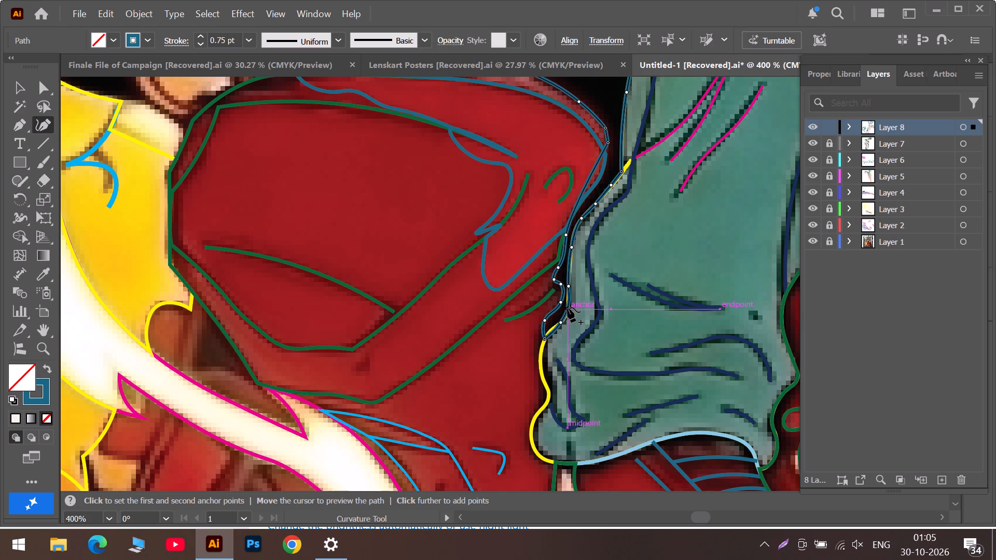
{"action": "scroll", "coordinate": [560, 326], "scroll_direction": "down", "scroll_amount": 3}
{"action": "left_click", "coordinate": [556, 290]}
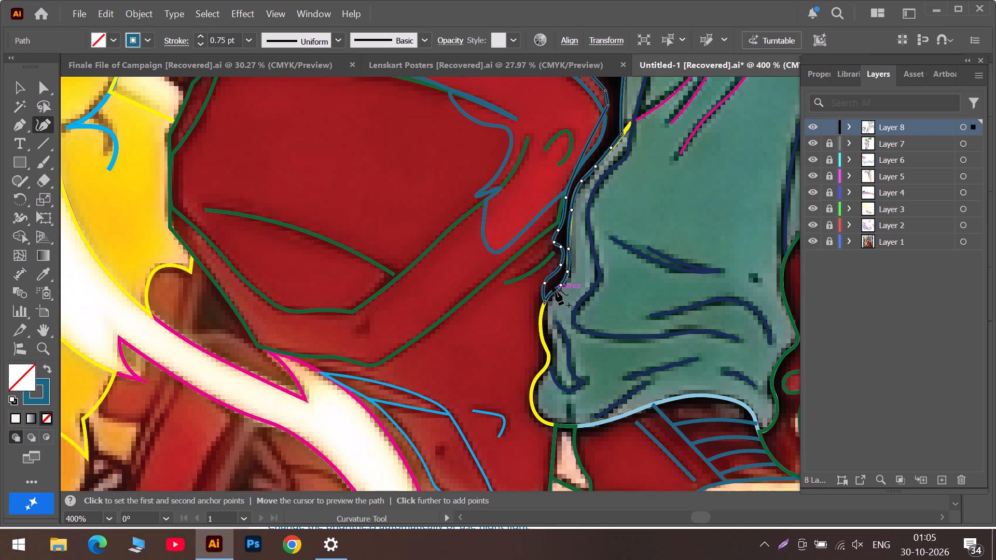
{"action": "scroll", "coordinate": [556, 288], "scroll_direction": "up", "scroll_amount": 4}
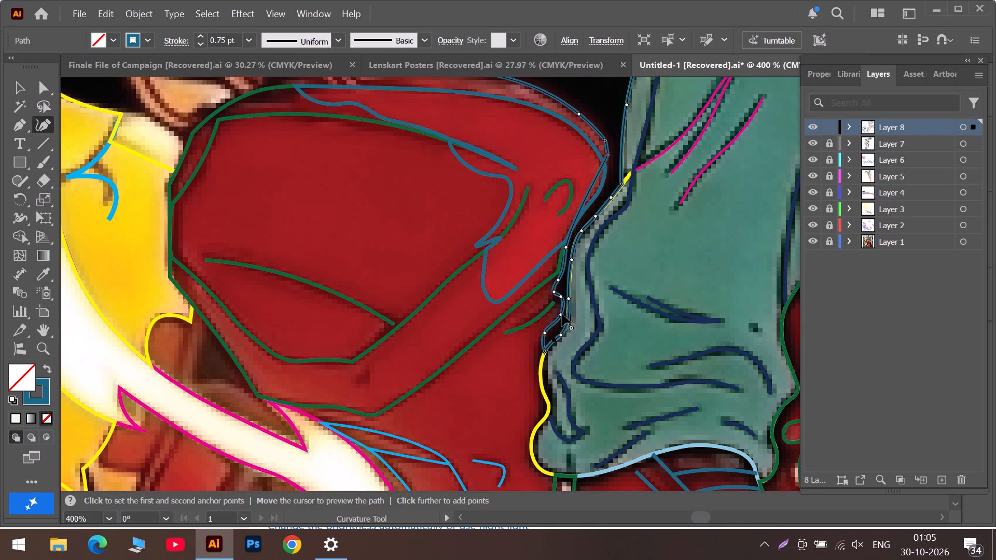
Change the gap outline's stroke colour to yellow.
{"action": "scroll", "coordinate": [558, 283], "scroll_direction": "up", "scroll_amount": 2}
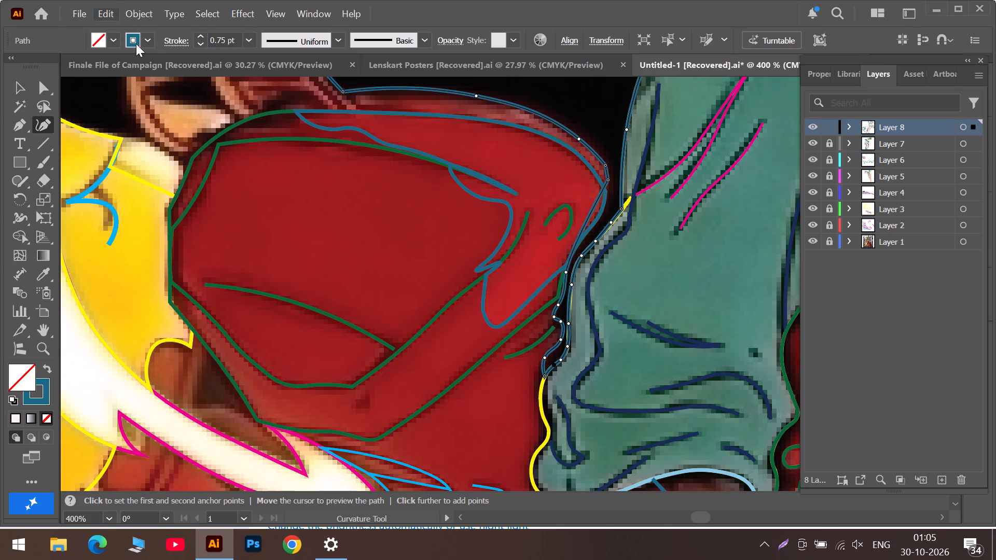
{"action": "left_click", "coordinate": [148, 41]}
{"action": "left_click", "coordinate": [104, 116]}
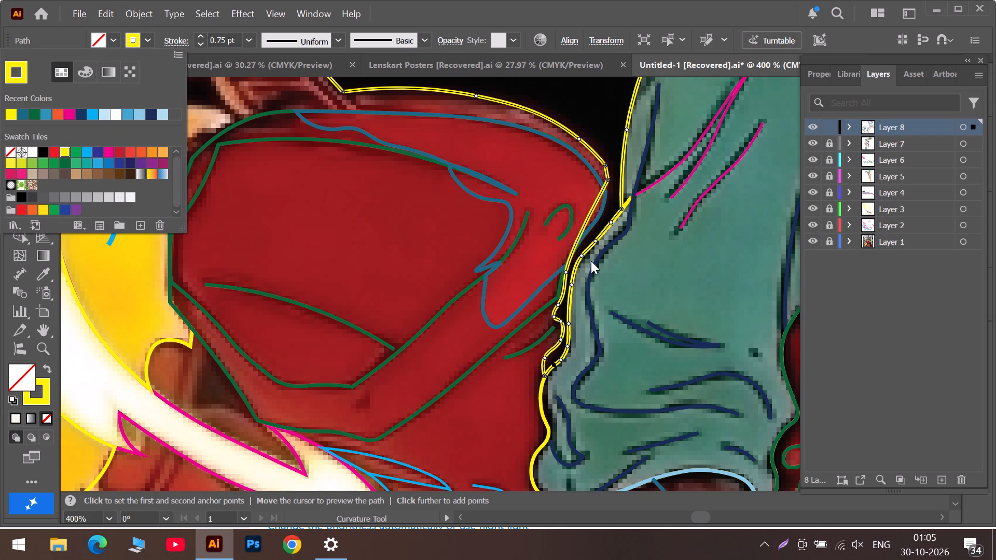
Adjust the gap outline's anchors up the red seat's outer edge beside the trouser leg, ending at the seat's rounded corner.
{"action": "double_click", "coordinate": [557, 304]}
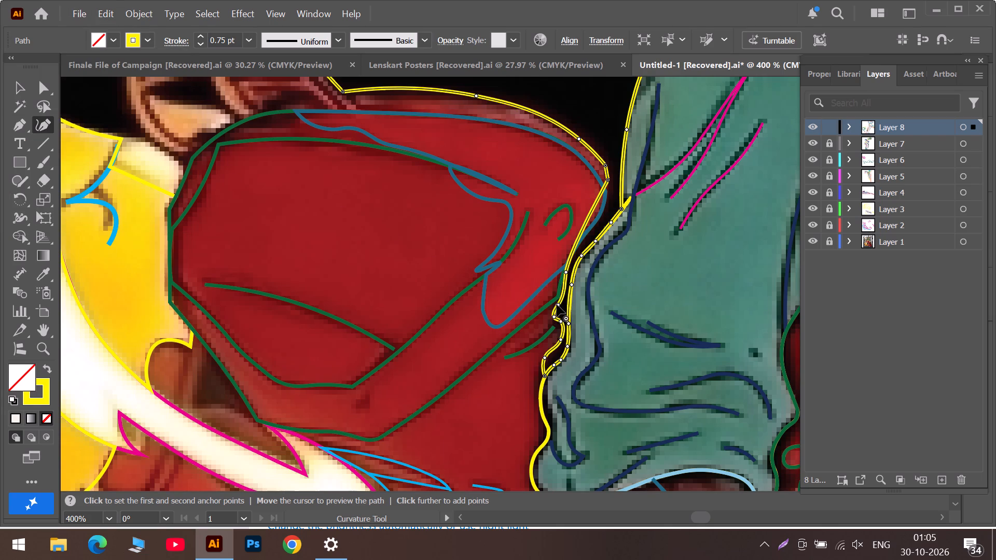
{"action": "left_click_drag", "start_coordinate": [557, 304], "coordinate": [558, 299]}
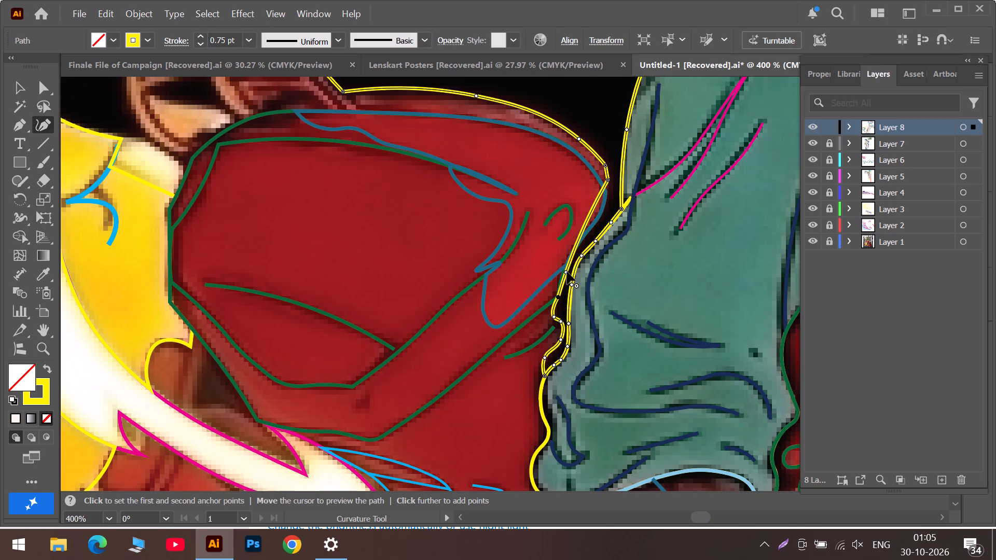
{"action": "left_click", "coordinate": [566, 272]}
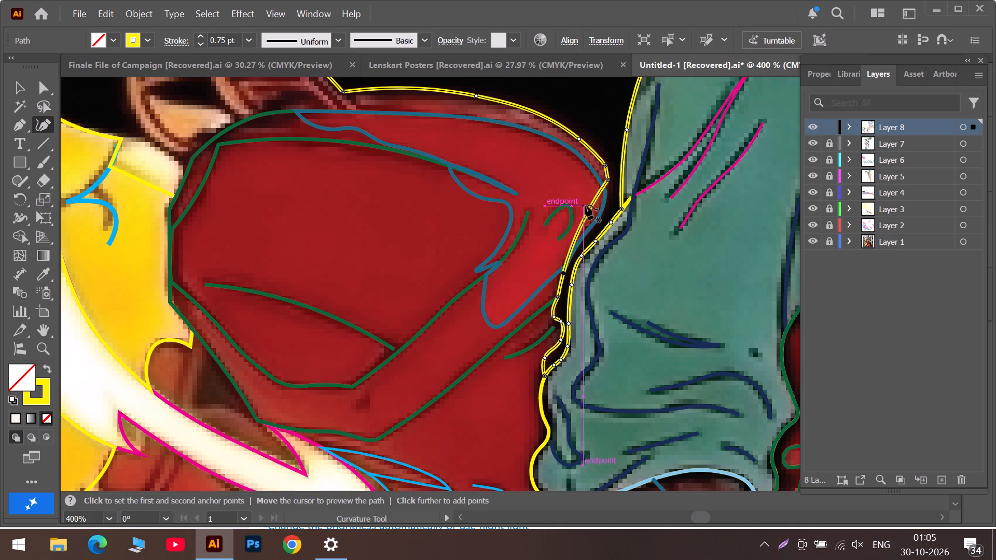
{"action": "left_click_drag", "start_coordinate": [584, 217], "coordinate": [579, 244]}
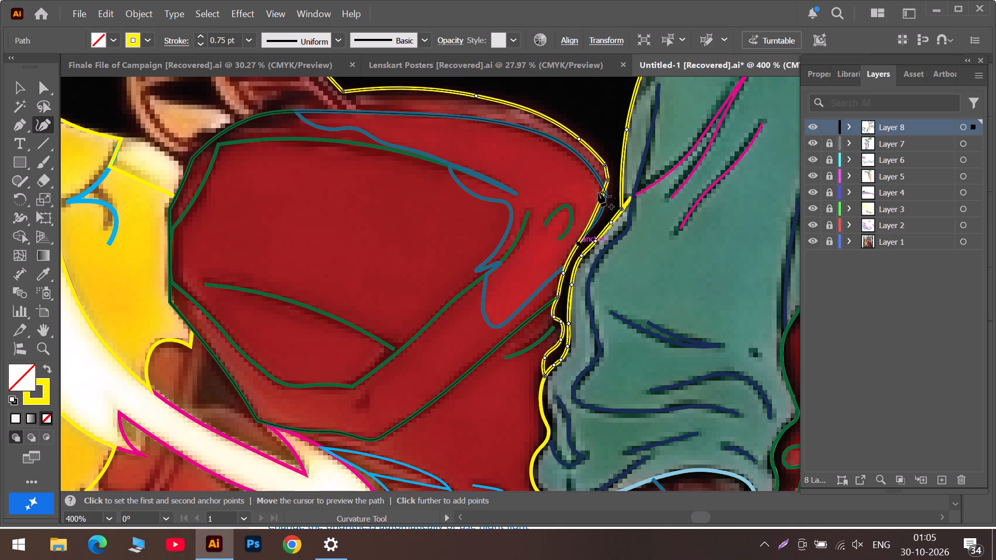
{"action": "left_click_drag", "start_coordinate": [599, 202], "coordinate": [600, 216]}
{"action": "left_click_drag", "start_coordinate": [609, 180], "coordinate": [605, 185]}
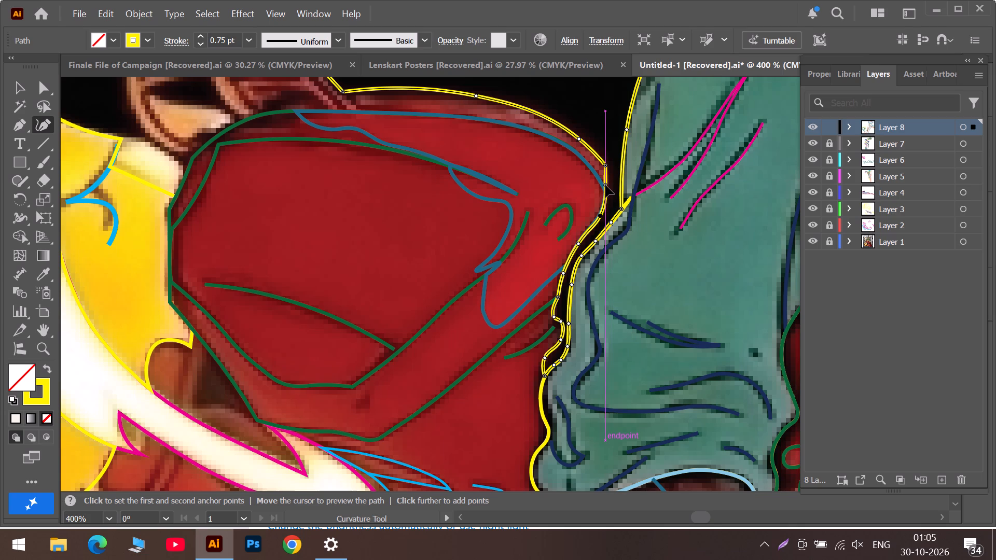
{"action": "left_click_drag", "start_coordinate": [605, 185], "coordinate": [607, 189]}
Refit the gap outline along the seat's top edge, adjusting the corner by the rack and adding an anchor beside it.
{"action": "scroll", "coordinate": [588, 192], "scroll_direction": "up", "scroll_amount": 3}
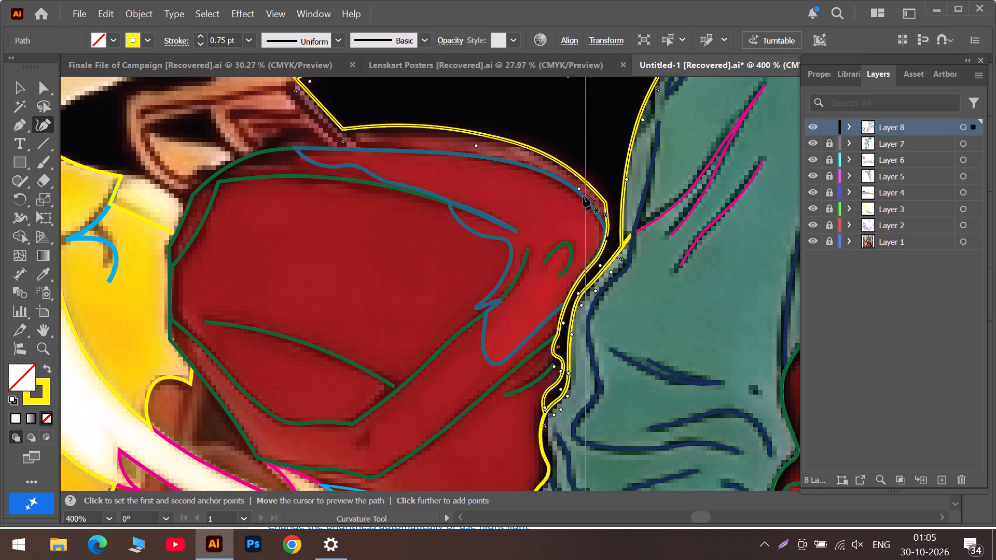
{"action": "scroll", "coordinate": [583, 195], "scroll_direction": "up", "scroll_amount": 1}
{"action": "scroll", "coordinate": [524, 184], "scroll_direction": "up", "scroll_amount": 5}
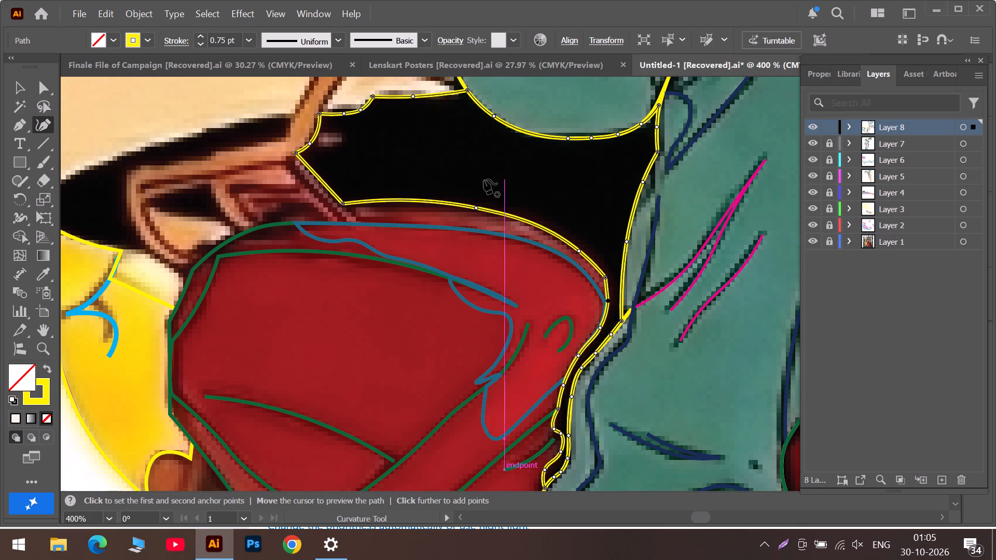
{"action": "left_click", "coordinate": [343, 203]}
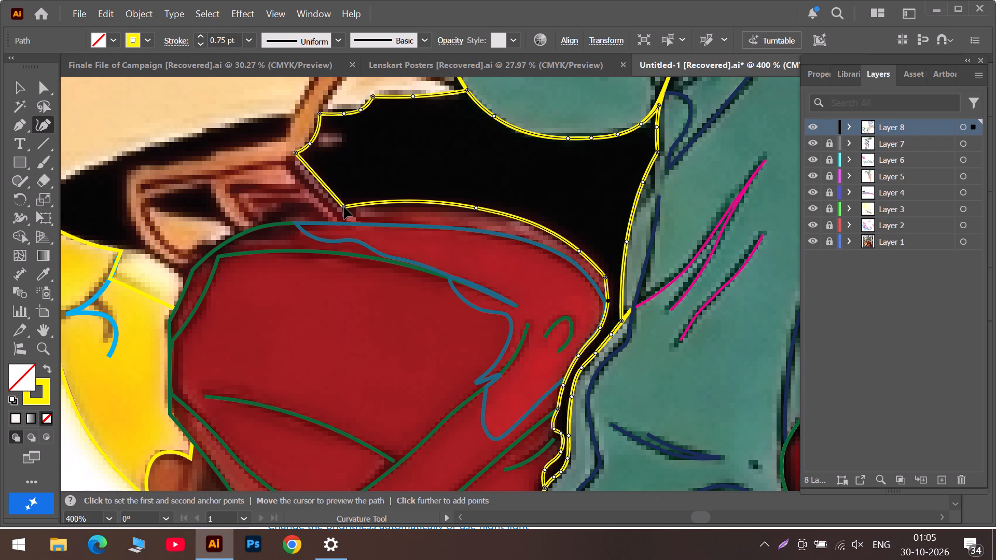
{"action": "left_click", "coordinate": [389, 202]}
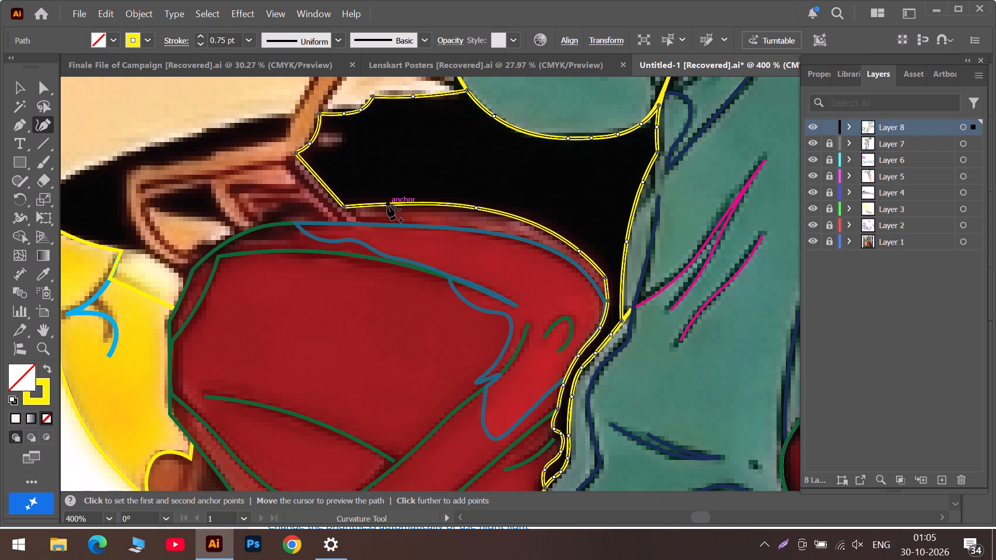
Add and reposition an anchor on the gap outline's slanted rack edge, and shift the anchor on the short edge below the bucket.
{"action": "scroll", "coordinate": [431, 232], "scroll_direction": "up", "scroll_amount": 3}
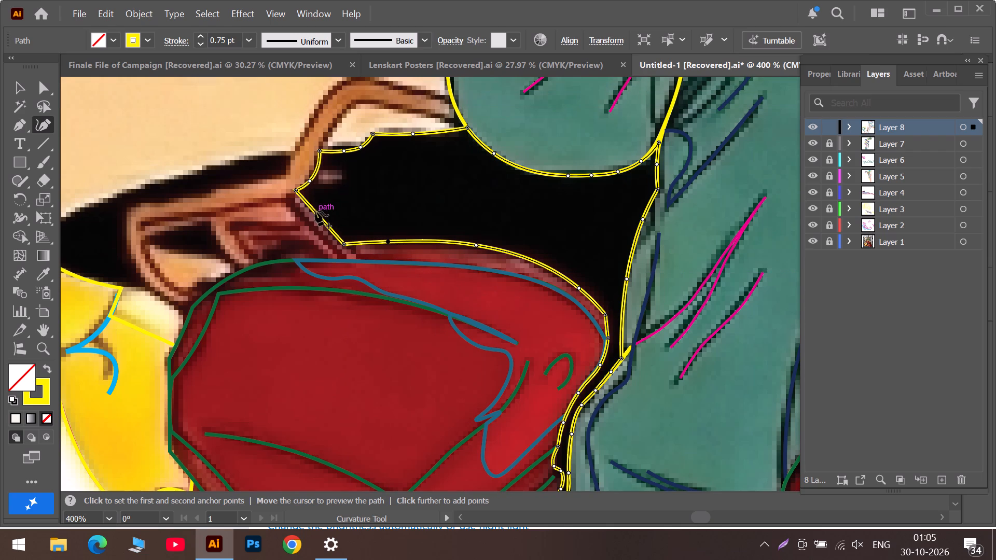
{"action": "left_click_drag", "start_coordinate": [316, 215], "coordinate": [316, 219]}
{"action": "left_click_drag", "start_coordinate": [316, 219], "coordinate": [325, 221]}
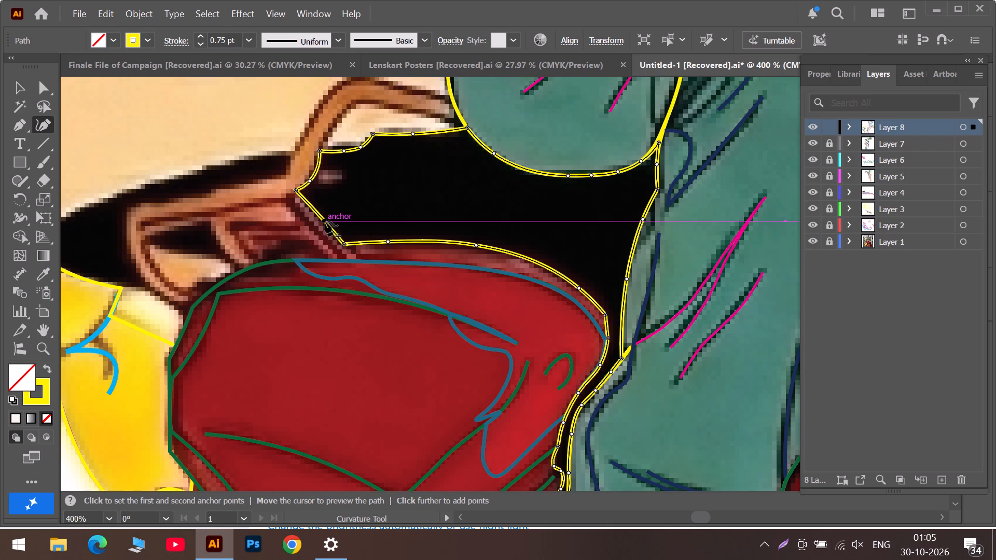
{"action": "left_click_drag", "start_coordinate": [325, 221], "coordinate": [323, 221]}
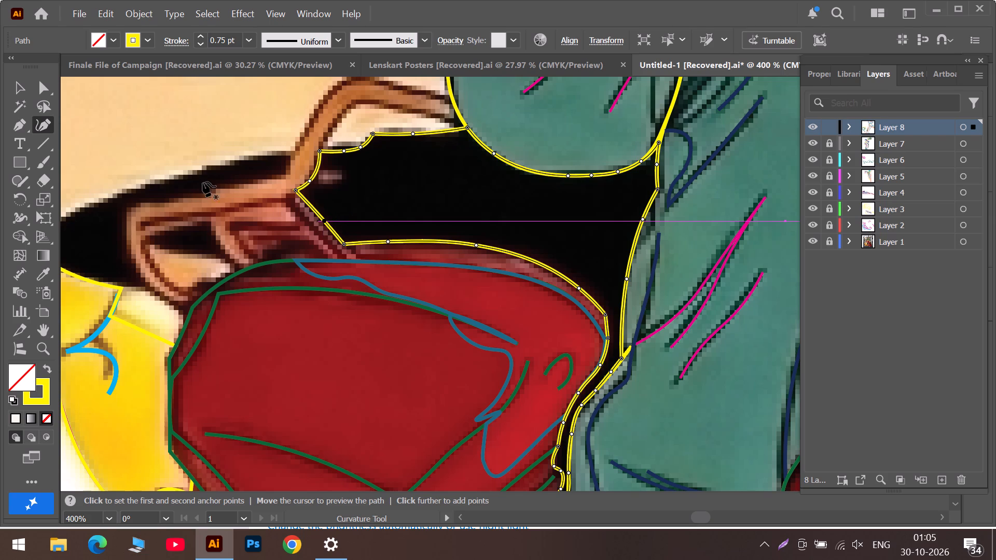
{"action": "left_click", "coordinate": [324, 221]}
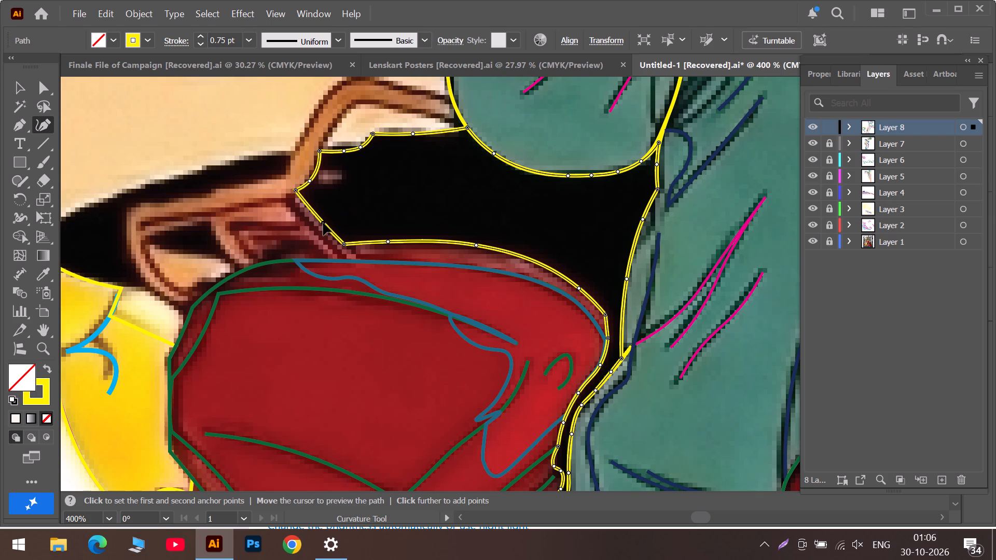
{"action": "scroll", "coordinate": [329, 229], "scroll_direction": "up", "scroll_amount": 4}
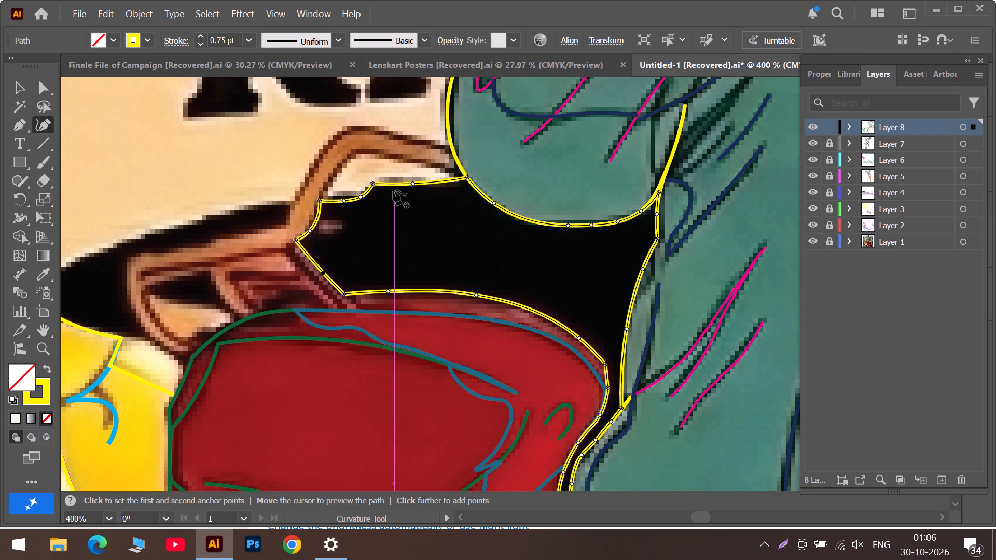
{"action": "left_click_drag", "start_coordinate": [345, 199], "coordinate": [338, 200]}
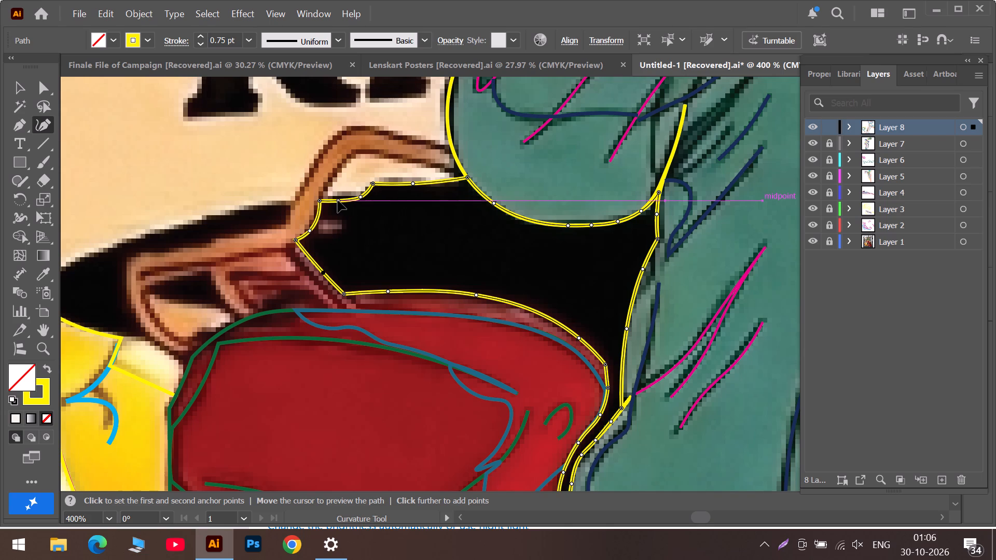
{"action": "left_click_drag", "start_coordinate": [338, 200], "coordinate": [336, 200]}
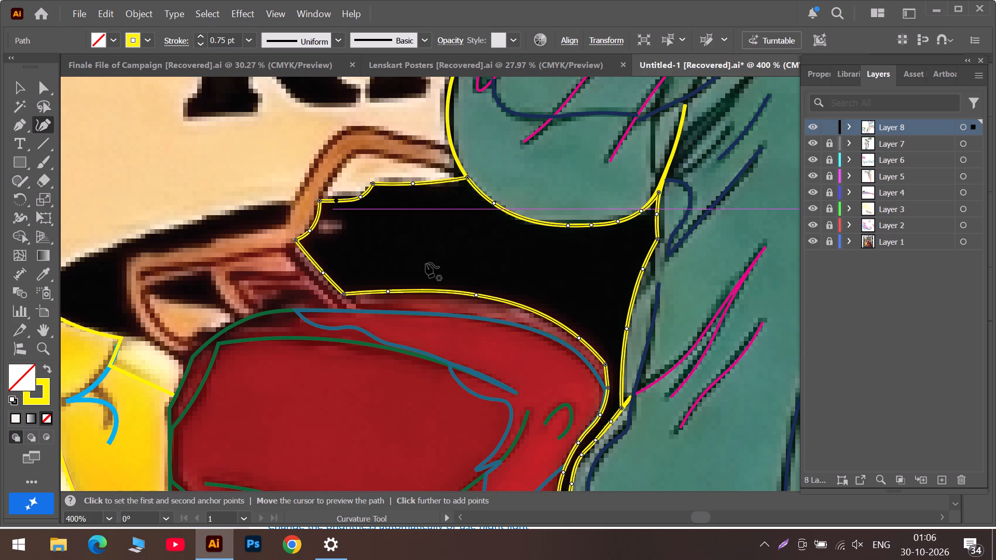
Trace a small closed yellow shape around the brown spot inside the black gap, near the rack, with the Curvature tool.
{"action": "left_click", "coordinate": [338, 220]}
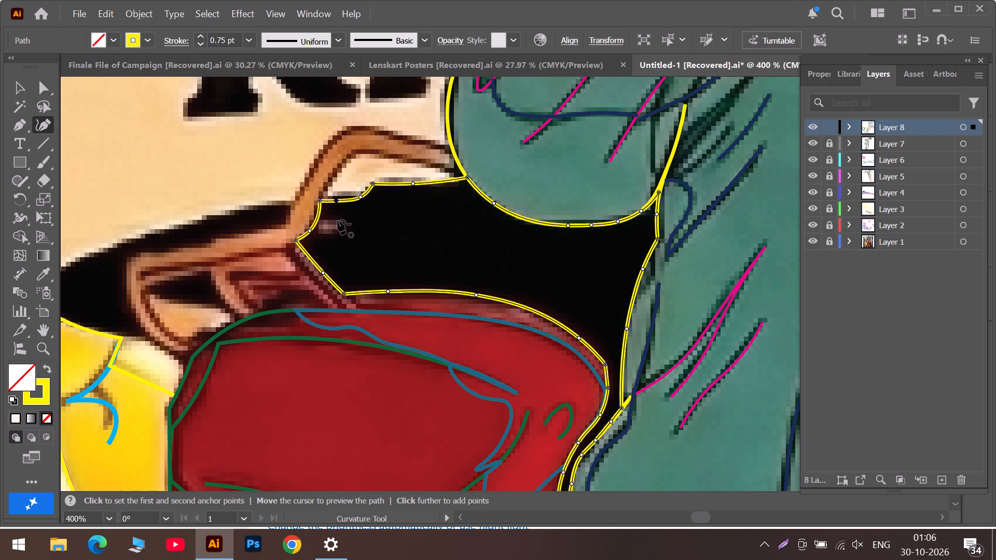
{"action": "left_click", "coordinate": [324, 222]}
{"action": "left_click", "coordinate": [316, 233]}
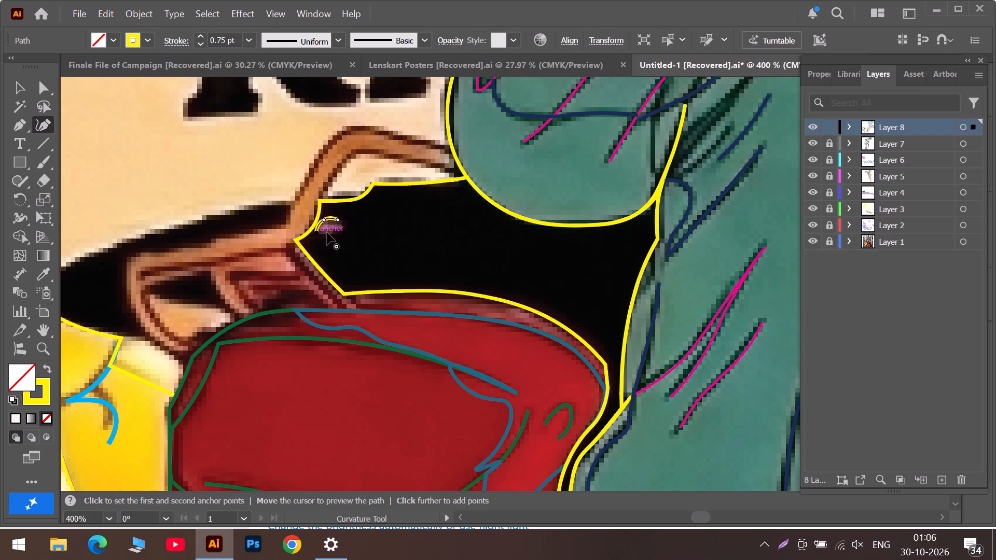
{"action": "left_click", "coordinate": [345, 227]}
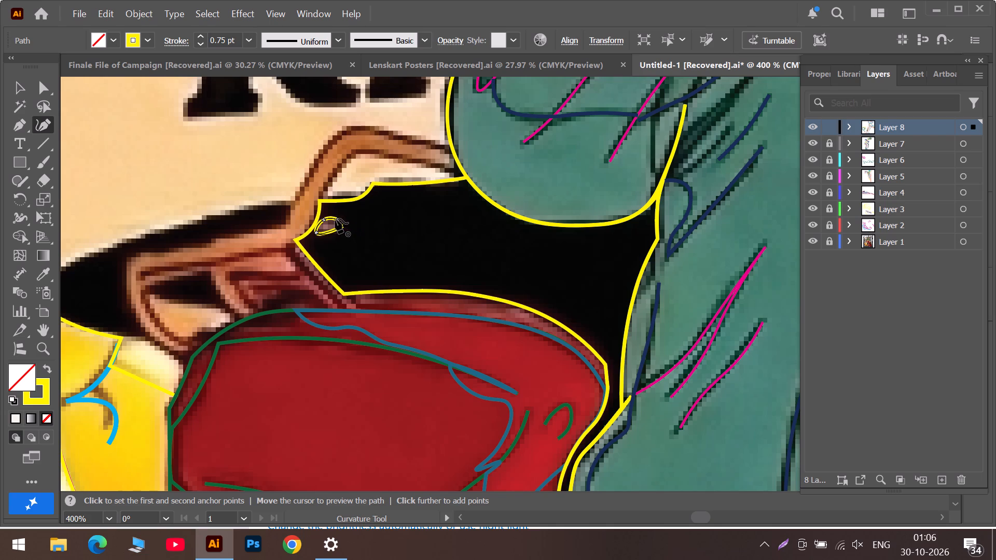
{"action": "left_click", "coordinate": [335, 219]}
{"action": "left_click_drag", "start_coordinate": [344, 223], "coordinate": [338, 230]}
Examine the whole illustration, including the chicken bucket, rider, scooter body and front wheel, for line art still left to trace.
{"action": "scroll", "coordinate": [422, 265], "scroll_direction": "down", "scroll_amount": 6}
{"action": "scroll", "coordinate": [488, 271], "scroll_direction": "down", "scroll_amount": 6}
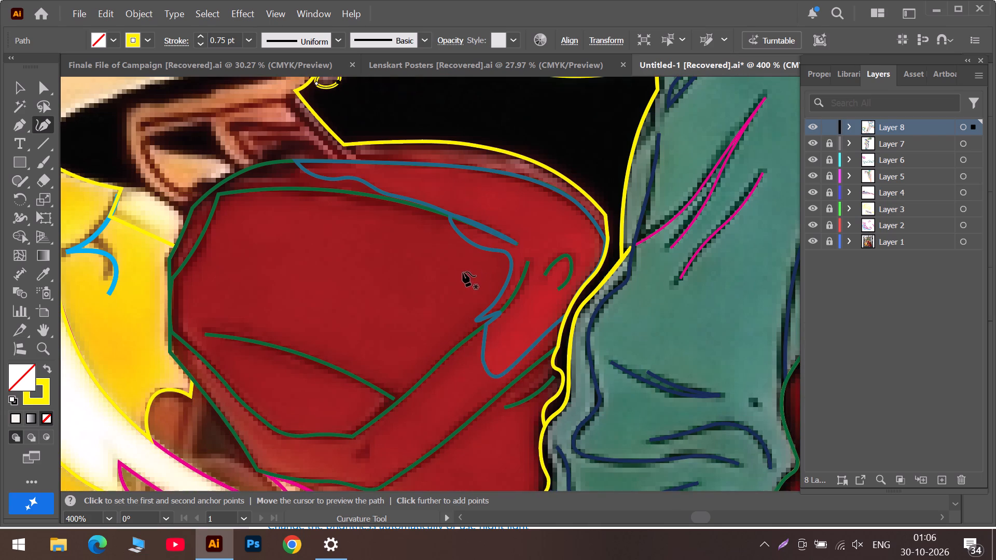
{"action": "scroll", "coordinate": [450, 271], "scroll_direction": "down", "scroll_amount": 14}
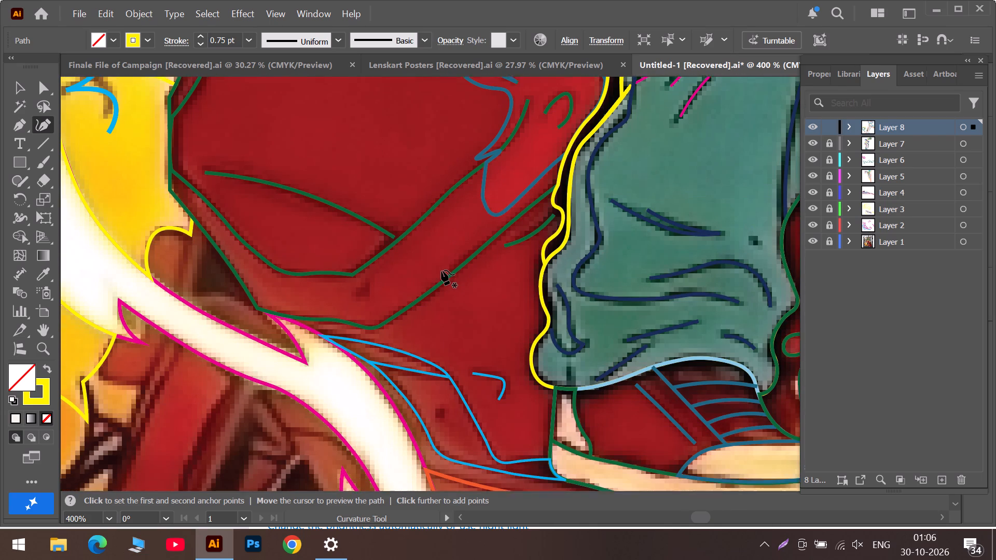
{"action": "scroll", "coordinate": [441, 270], "scroll_direction": "down", "scroll_amount": 3}
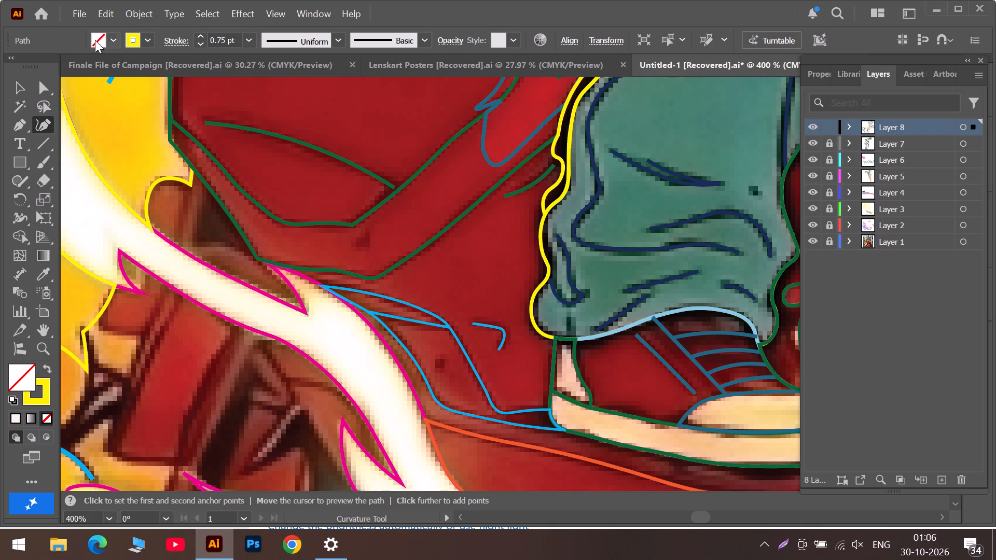
{"action": "left_click", "coordinate": [20, 87]}
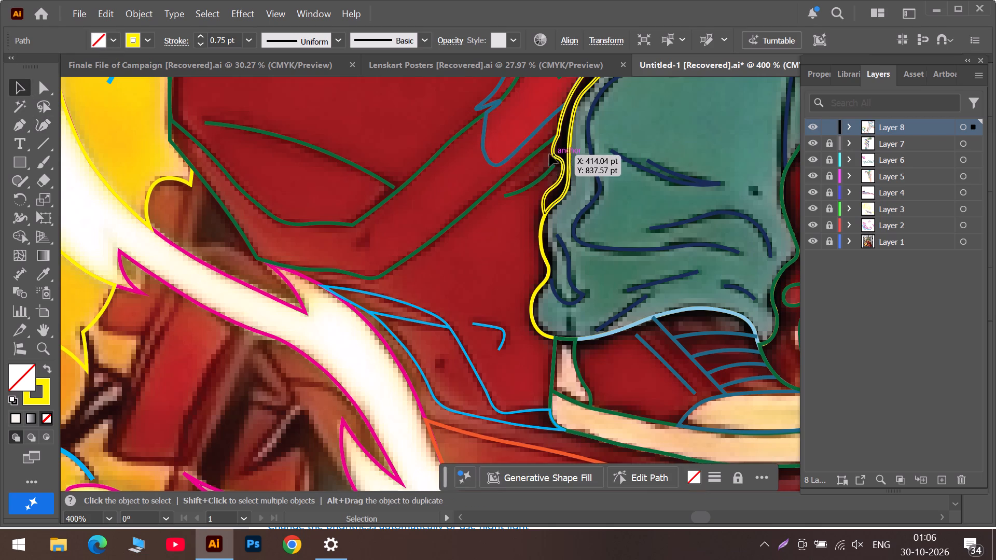
{"action": "scroll", "coordinate": [499, 360], "scroll_direction": "down", "scroll_amount": 6}
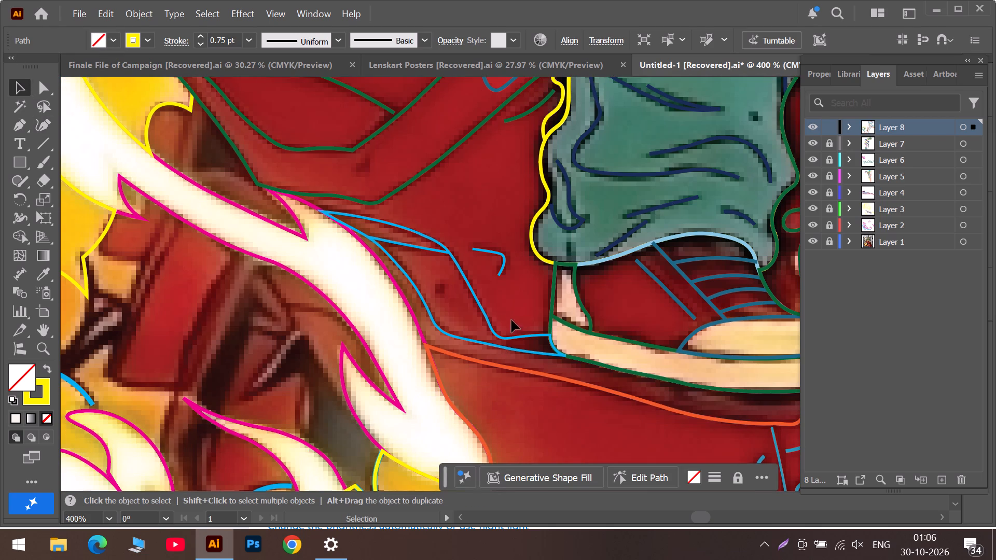
{"action": "scroll", "coordinate": [512, 310], "scroll_direction": "down", "scroll_amount": 2, "text": "alt"}
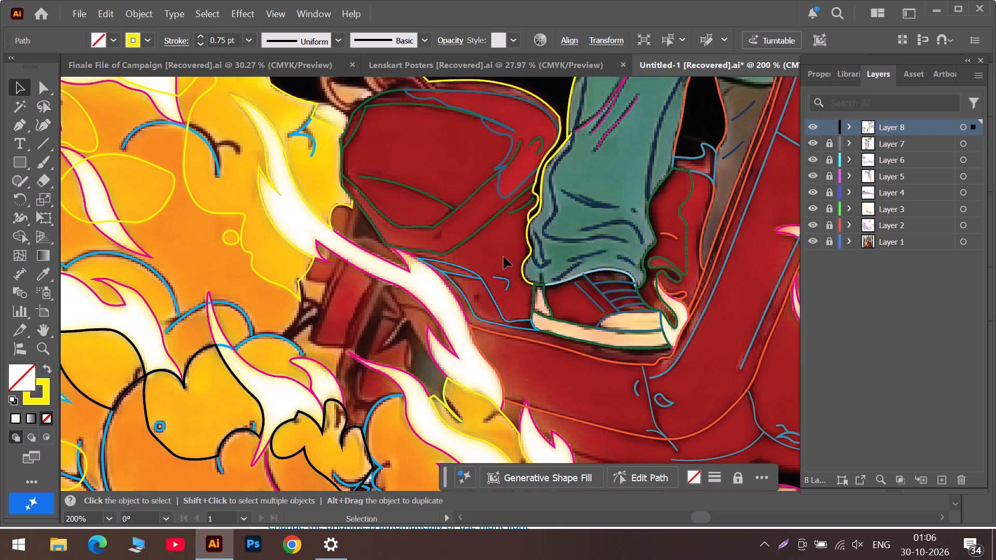
{"action": "scroll", "coordinate": [340, 247], "scroll_direction": "down", "scroll_amount": 2, "text": "alt"}
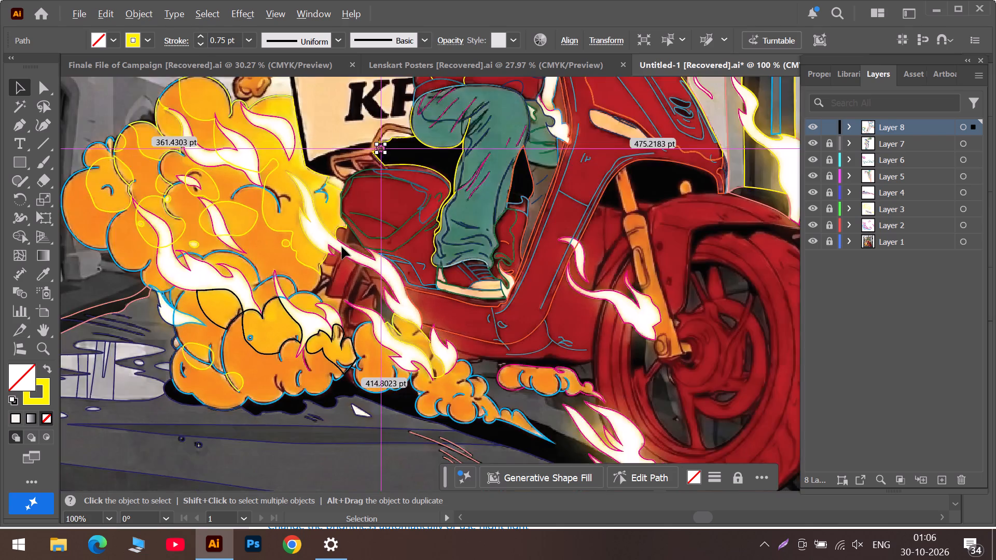
{"action": "scroll", "coordinate": [342, 247], "scroll_direction": "down", "scroll_amount": 1, "text": "alt"}
{"action": "scroll", "coordinate": [345, 247], "scroll_direction": "up", "scroll_amount": 5}
{"action": "scroll", "coordinate": [356, 200], "scroll_direction": "up", "scroll_amount": 5}
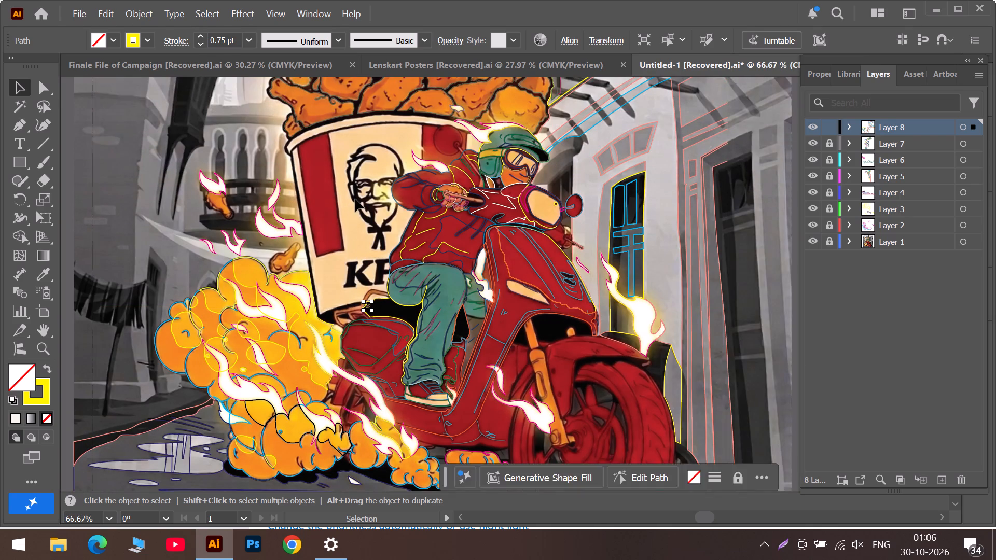
{"action": "scroll", "coordinate": [355, 199], "scroll_direction": "up", "scroll_amount": 7}
{"action": "scroll", "coordinate": [355, 169], "scroll_direction": "up", "scroll_amount": 3, "text": "alt"}
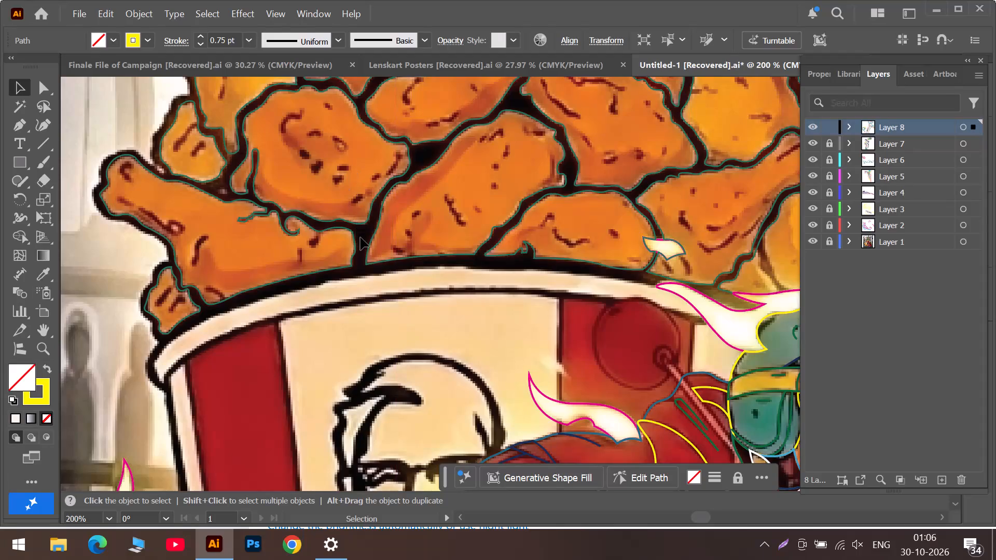
{"action": "scroll", "coordinate": [361, 237], "scroll_direction": "down", "scroll_amount": 2, "text": "alt"}
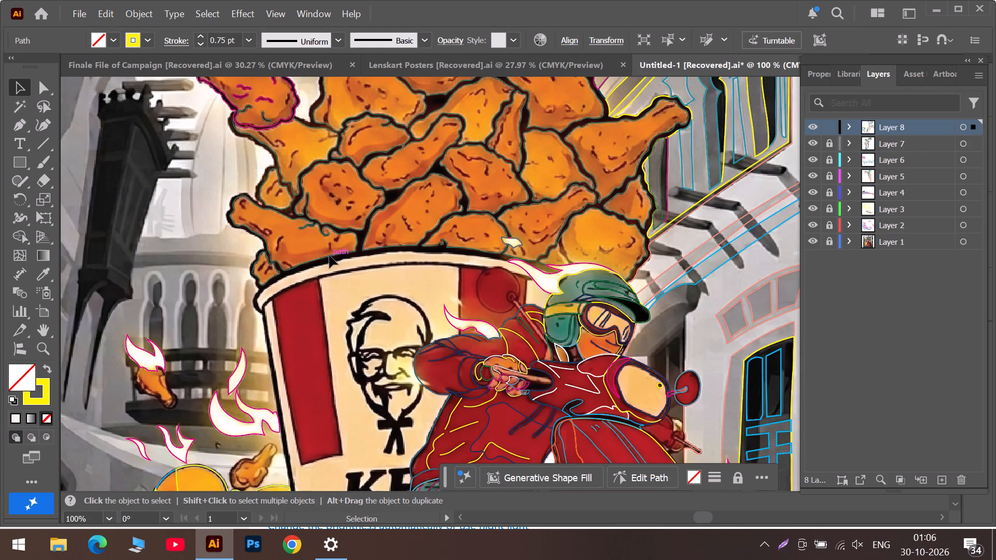
{"action": "scroll", "coordinate": [329, 256], "scroll_direction": "up", "scroll_amount": 9}
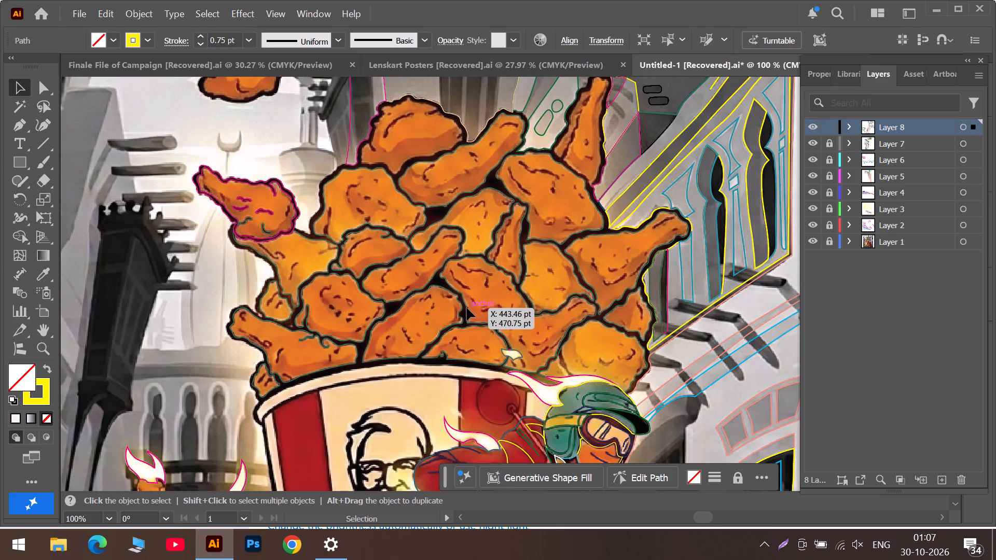
{"action": "scroll", "coordinate": [465, 308], "scroll_direction": "up", "scroll_amount": 3, "text": "alt"}
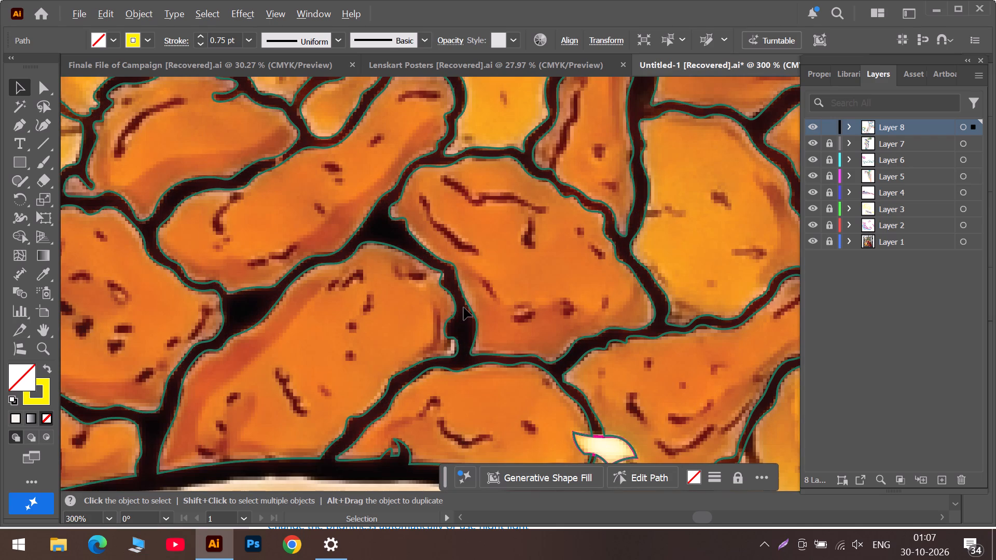
{"action": "scroll", "coordinate": [463, 307], "scroll_direction": "down", "scroll_amount": 2, "text": "alt"}
{"action": "scroll", "coordinate": [463, 307], "scroll_direction": "down", "scroll_amount": 6}
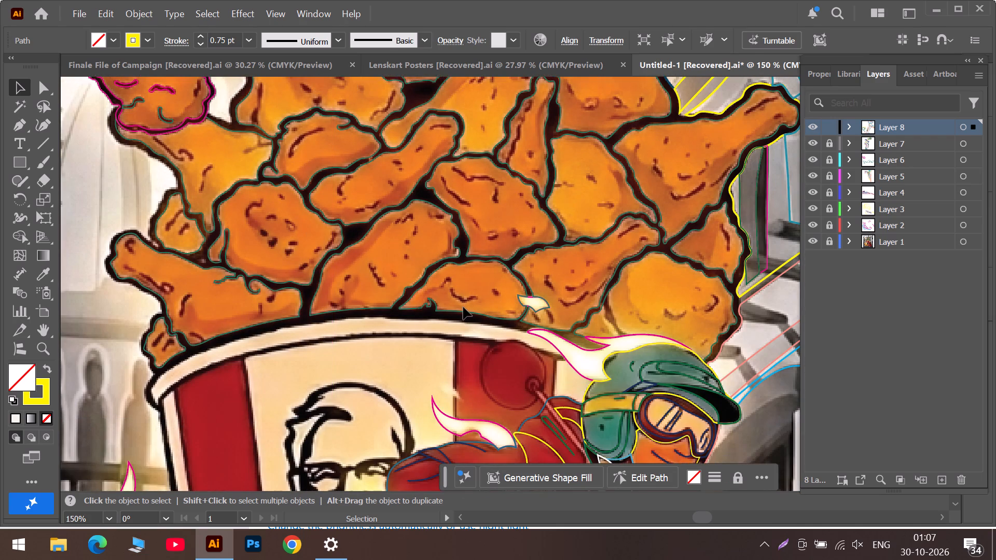
{"action": "scroll", "coordinate": [463, 307], "scroll_direction": "down", "scroll_amount": 11}
{"action": "scroll", "coordinate": [382, 307], "scroll_direction": "down", "scroll_amount": 12}
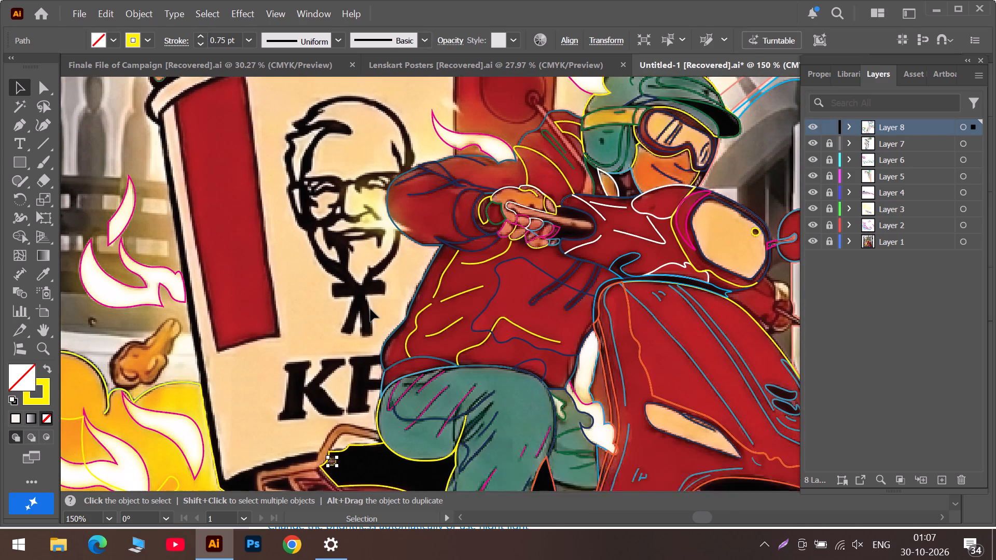
{"action": "scroll", "coordinate": [371, 309], "scroll_direction": "down", "scroll_amount": 16}
{"action": "scroll", "coordinate": [372, 309], "scroll_direction": "down", "scroll_amount": 5}
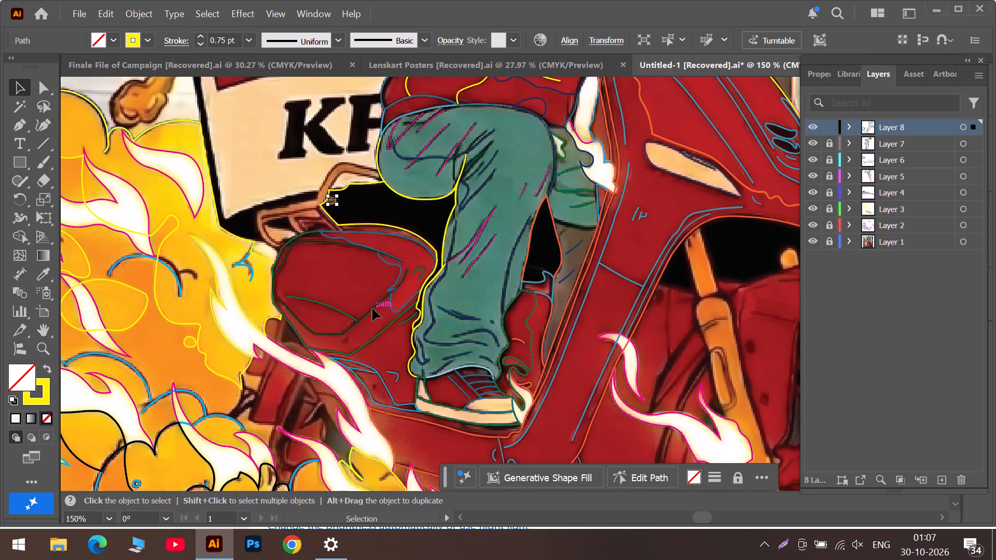
{"action": "scroll", "coordinate": [372, 309], "scroll_direction": "down", "scroll_amount": 17}
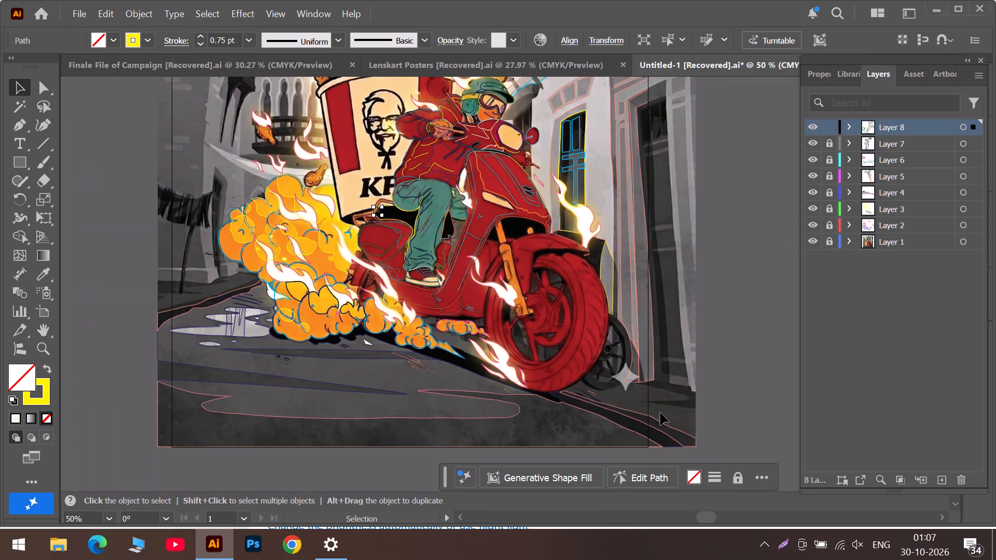
{"action": "scroll", "coordinate": [519, 300], "scroll_direction": "up", "scroll_amount": 4}
{"action": "scroll", "coordinate": [509, 298], "scroll_direction": "up", "scroll_amount": 3, "text": "alt"}
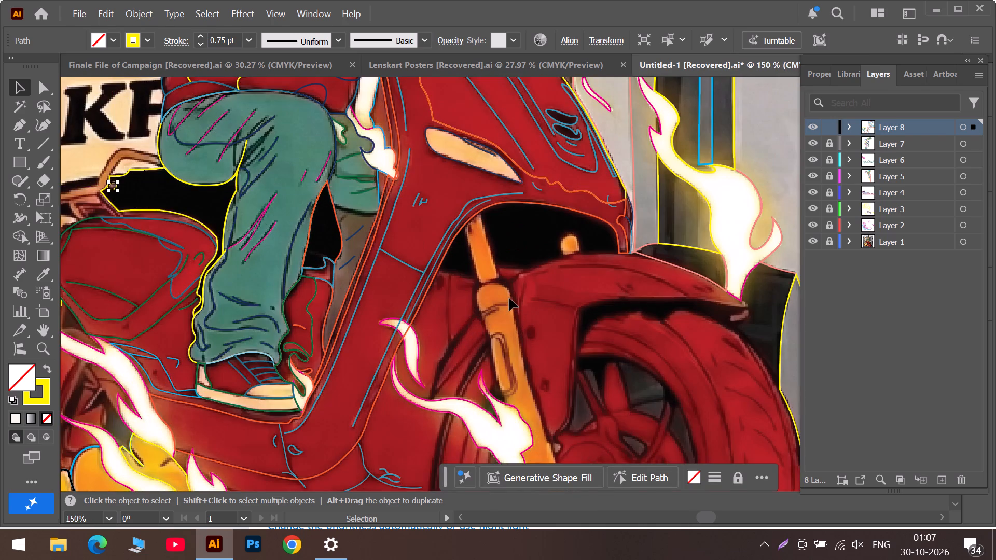
{"action": "scroll", "coordinate": [508, 299], "scroll_direction": "down", "scroll_amount": 2, "text": "alt"}
Show the hidden system tray icons.
{"action": "left_click", "coordinate": [761, 545]}
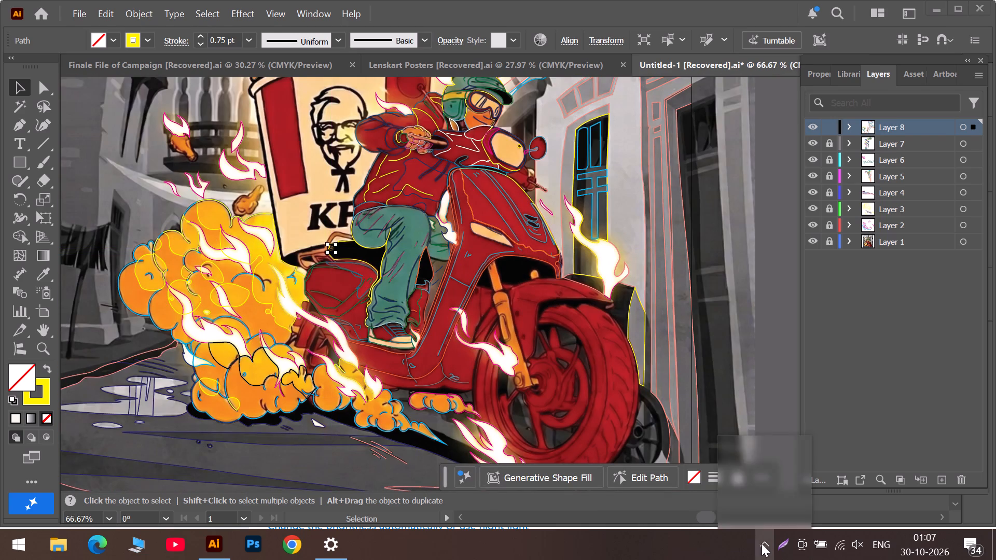